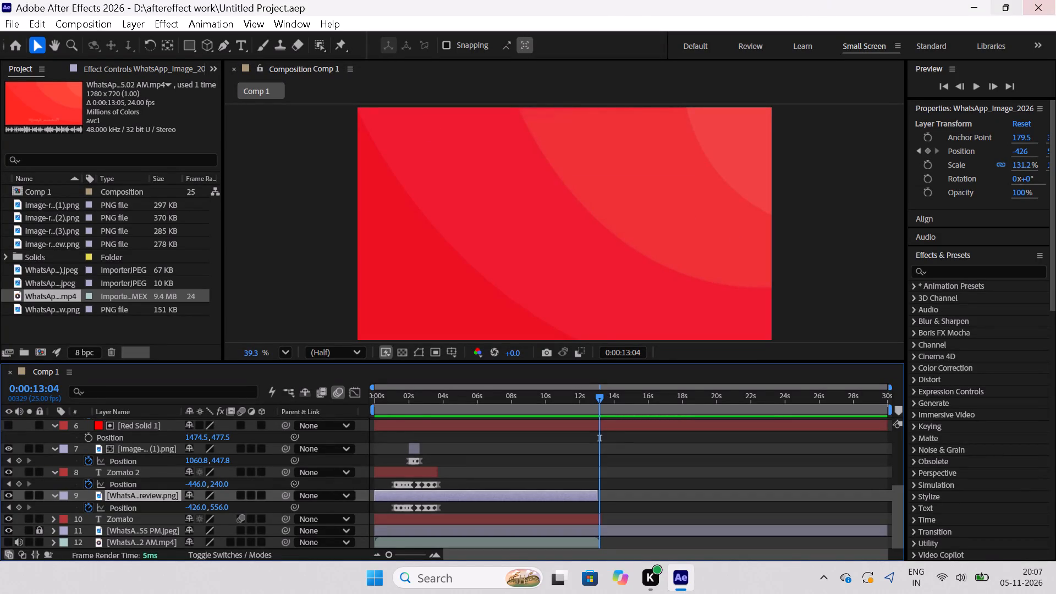
# Play back Comp 1 from the start and scrub through its timeline to review the existing Zomato animation.
pyautogui.moveTo(597, 396); pyautogui.dragTo(566, 411)
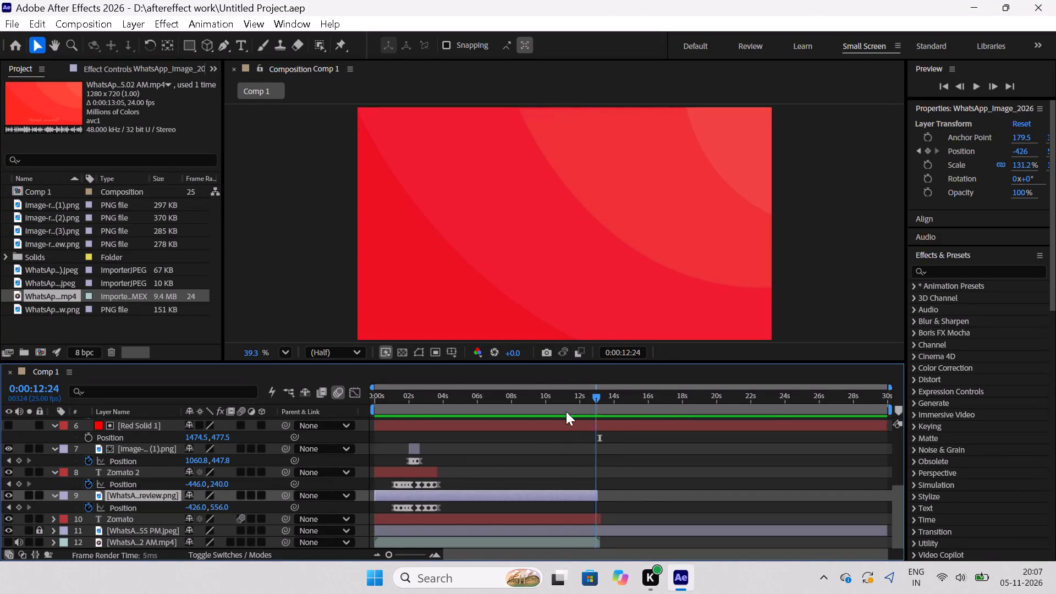
pyautogui.moveTo(566, 411); pyautogui.dragTo(343, 463)
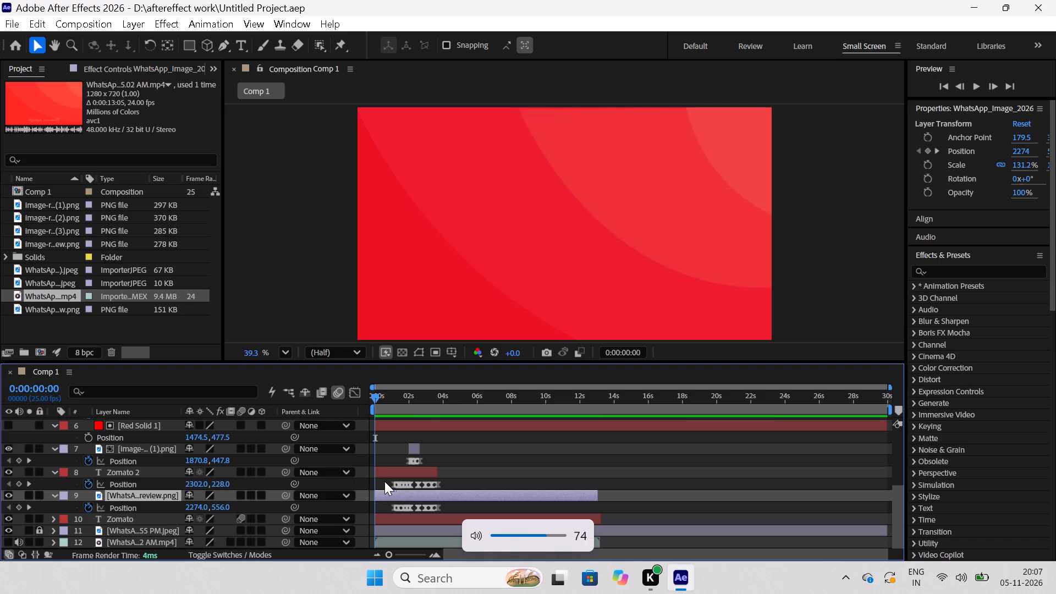
pyautogui.press('space')
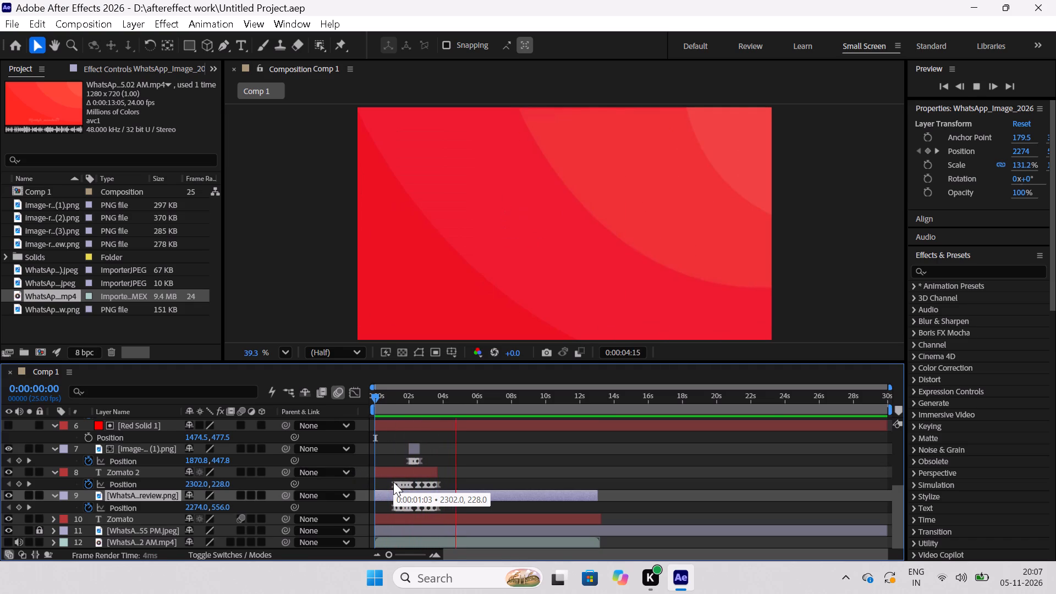
pyautogui.press('space')
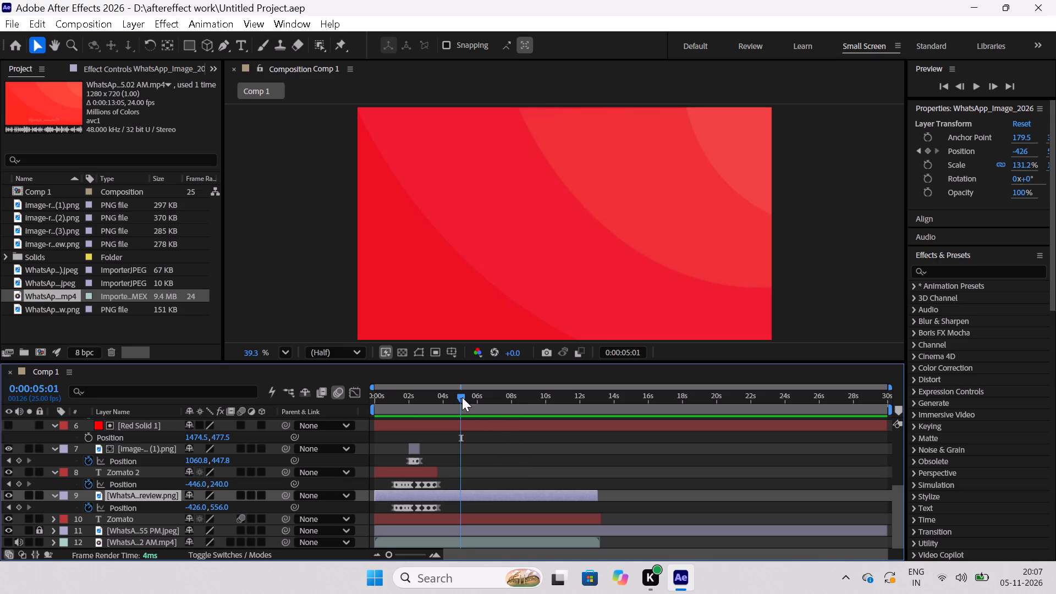
pyautogui.moveTo(462, 397); pyautogui.dragTo(432, 425)
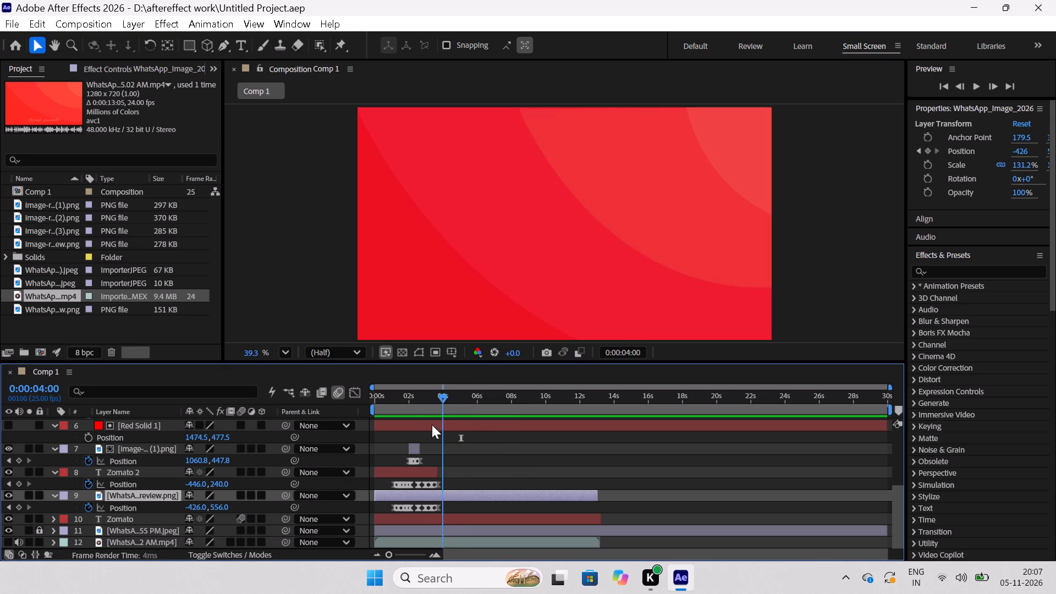
# Examine the final Position keyframes of the Zomato 2 and phone image layers, ending at 0:00:03:16.
pyautogui.moveTo(432, 425); pyautogui.dragTo(441, 439)
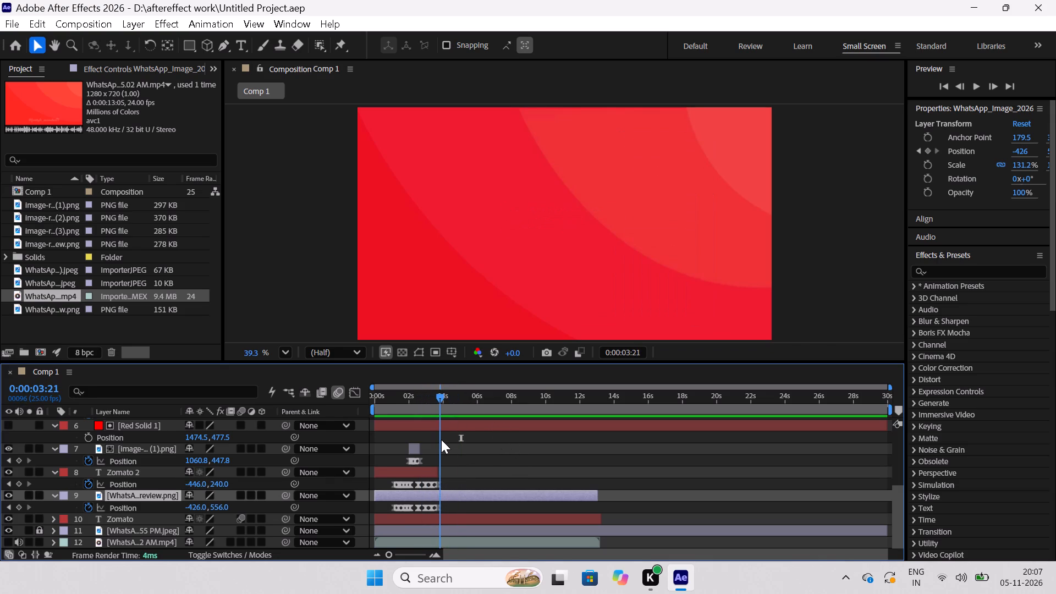
pyautogui.moveTo(441, 439); pyautogui.dragTo(440, 448)
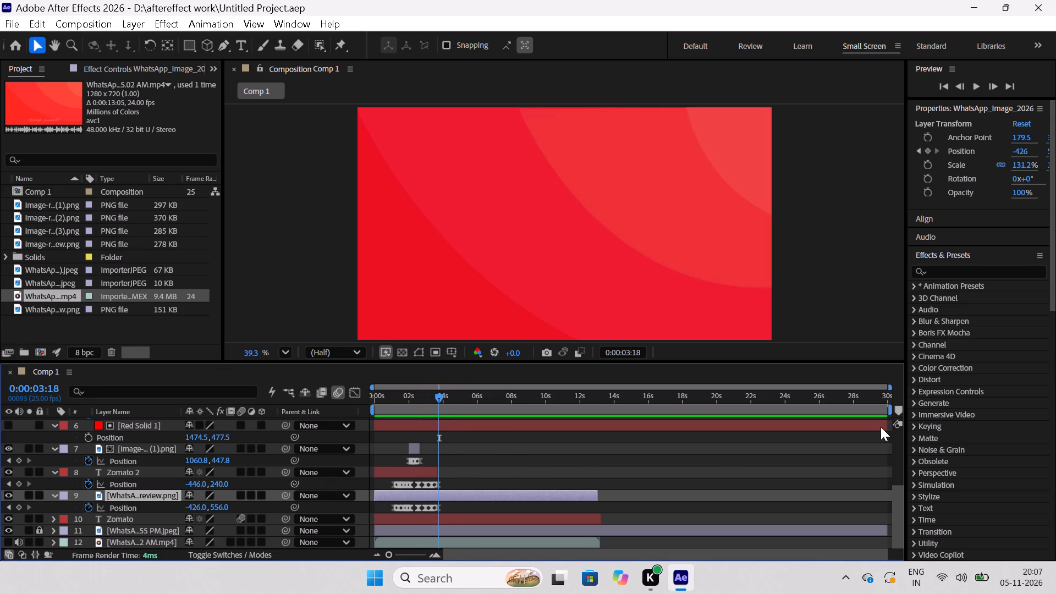
pyautogui.moveTo(890, 389); pyautogui.dragTo(587, 460)
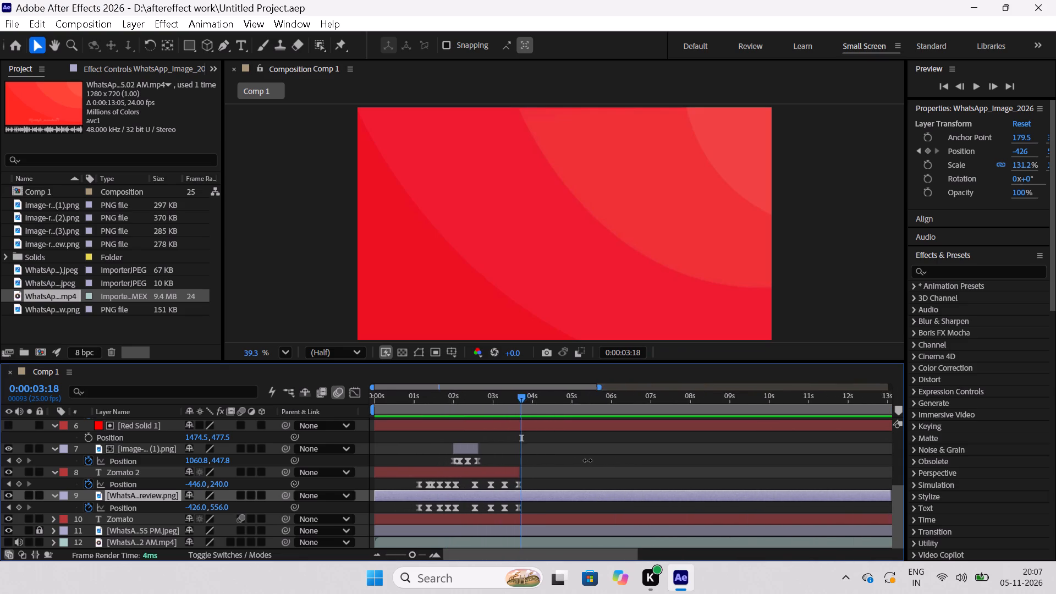
pyautogui.moveTo(587, 460); pyautogui.dragTo(573, 461)
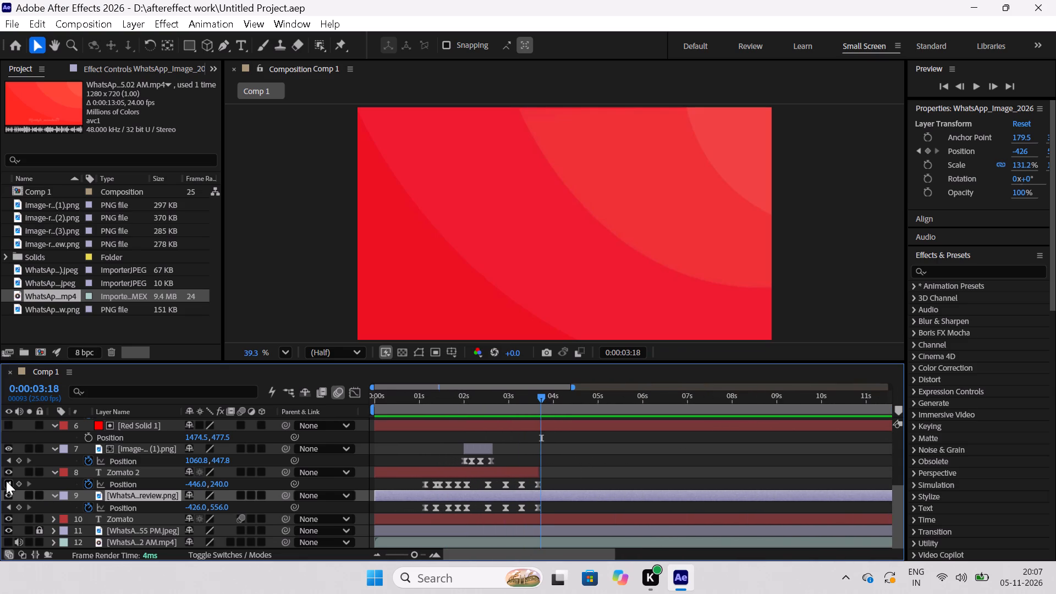
pyautogui.click(6, 480)
pyautogui.click(12, 506)
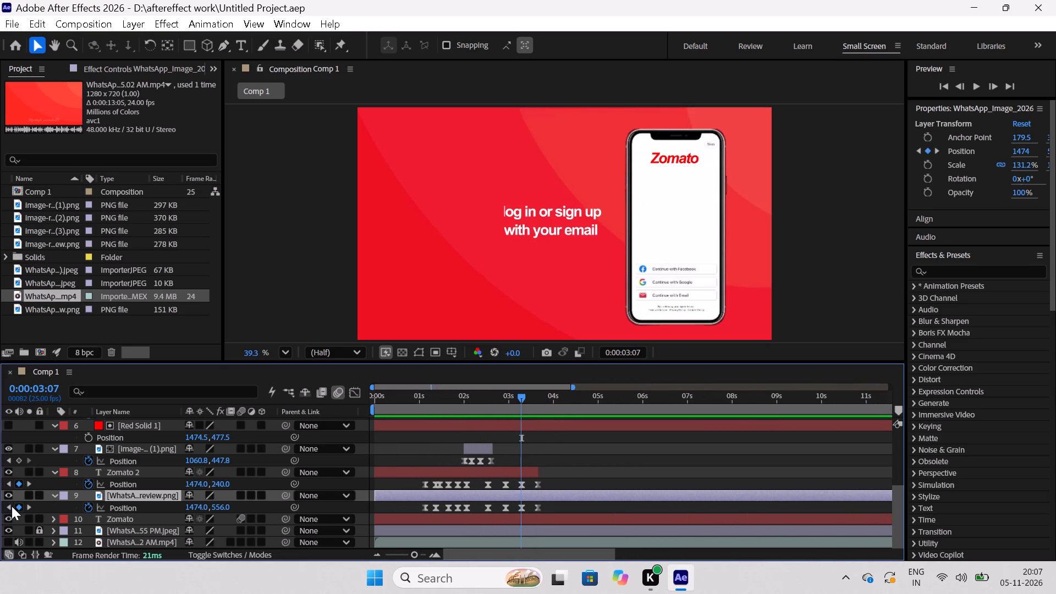
pyautogui.click(29, 483)
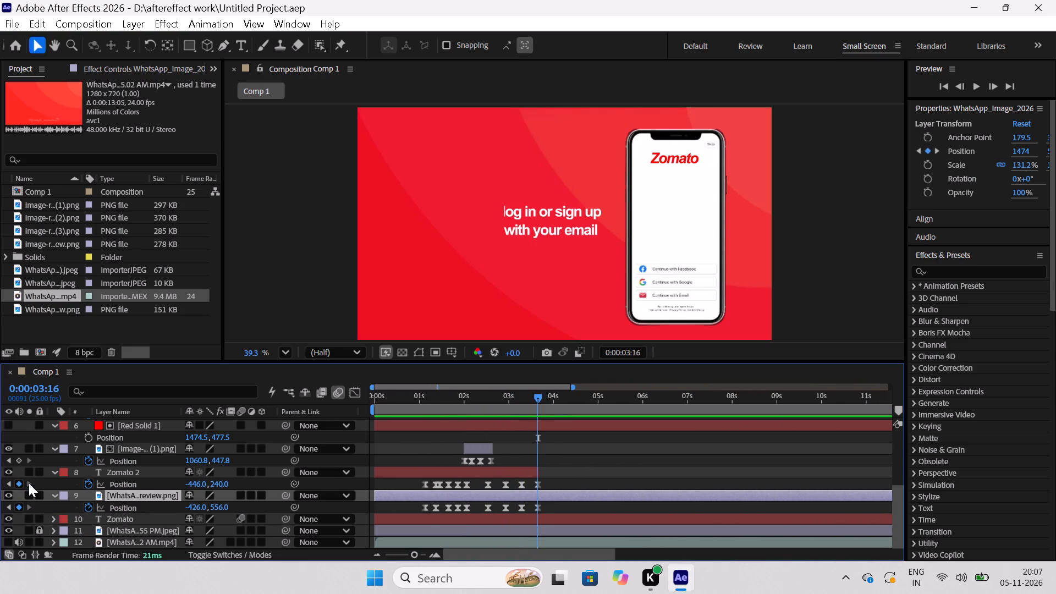
# Open the WhatsApp reference video in its own footage viewer and review its phone animation from the start.
pyautogui.doubleClick(19, 296)
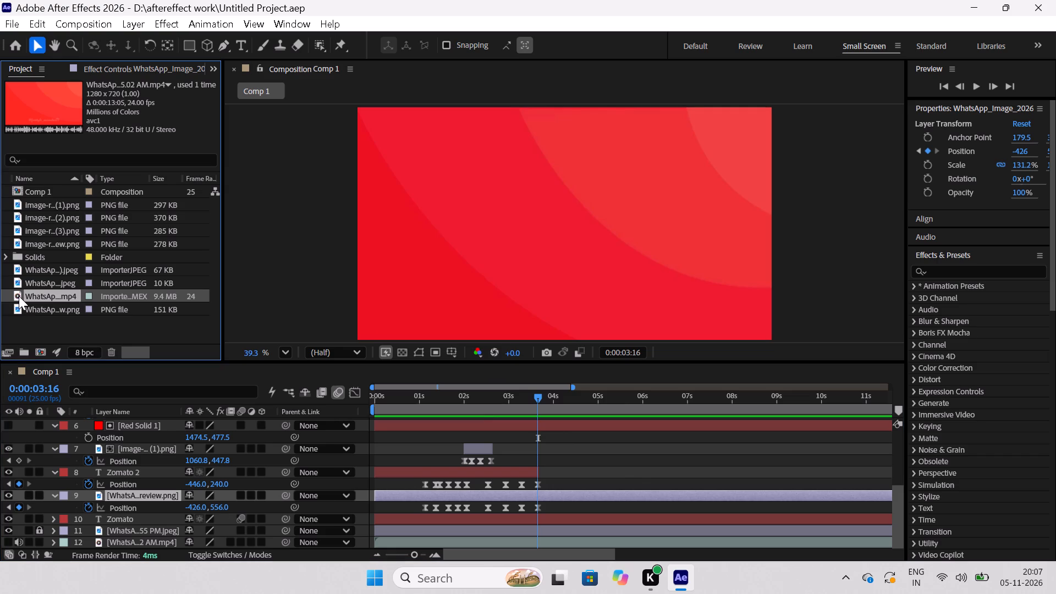
pyautogui.doubleClick(19, 296)
pyautogui.doubleClick(19, 298)
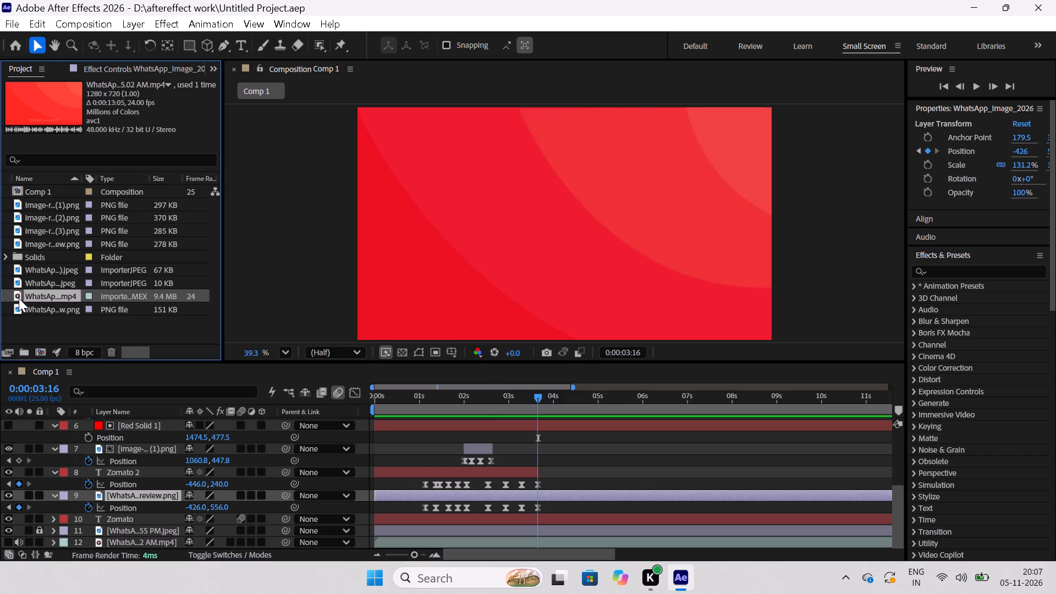
pyautogui.tripleClick(19, 298)
pyautogui.tripleClick(19, 298)
pyautogui.doubleClick(18, 298)
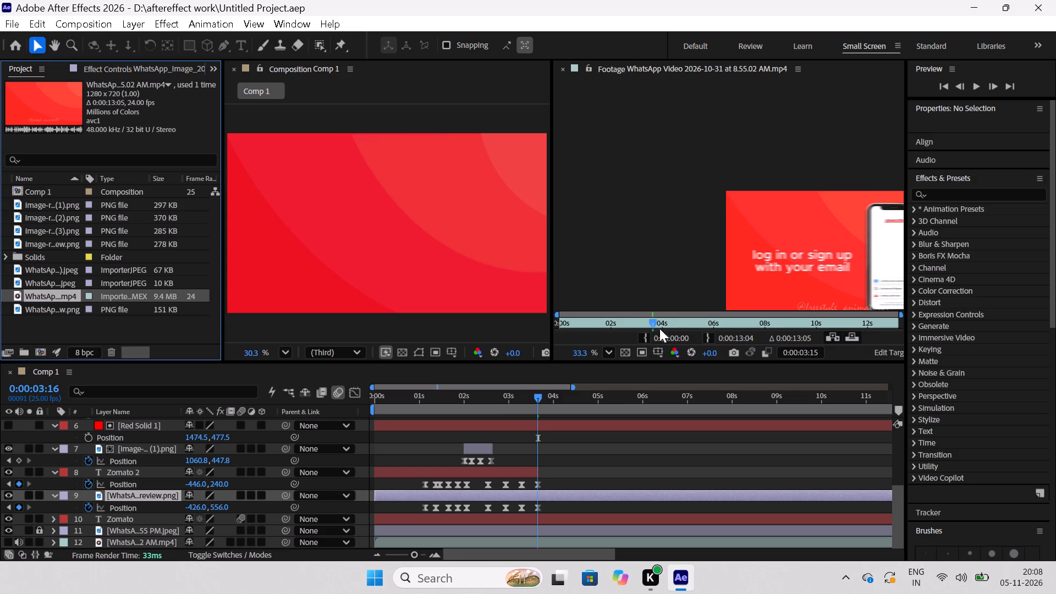
pyautogui.moveTo(651, 319); pyautogui.dragTo(552, 344)
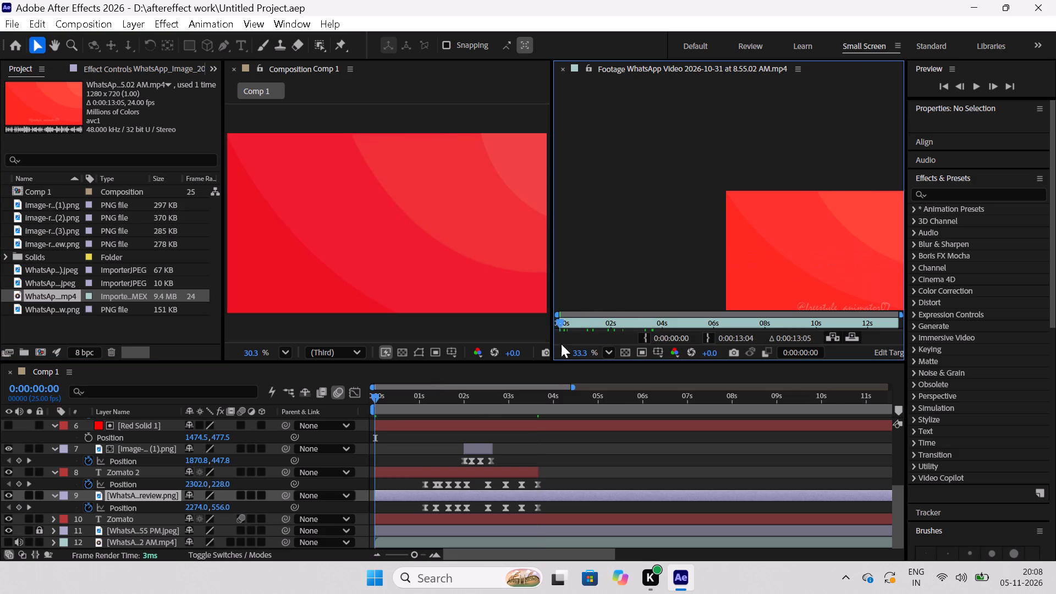
pyautogui.click(610, 356)
pyautogui.click(645, 79)
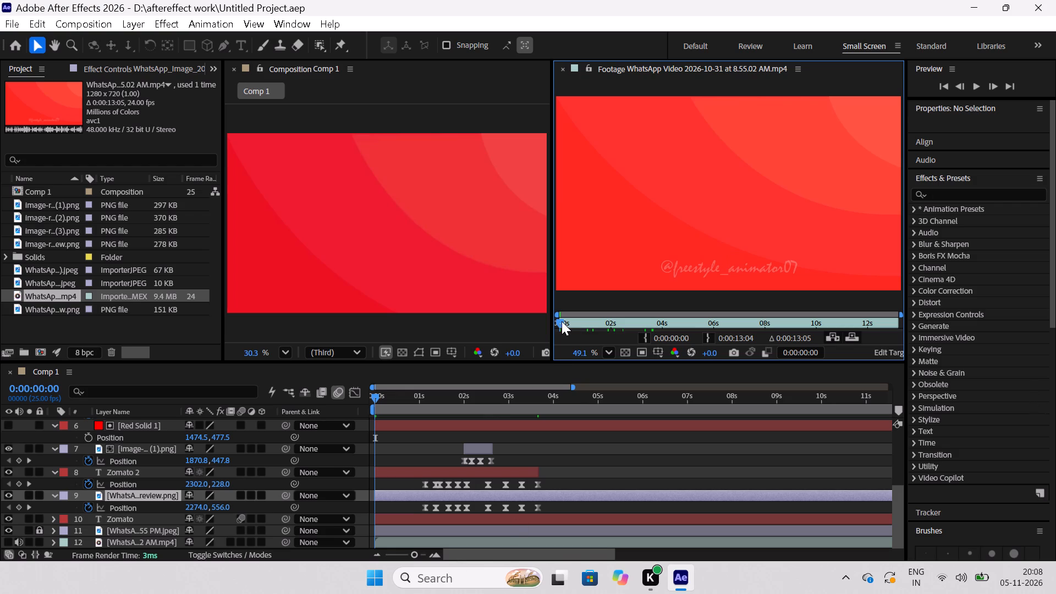
pyautogui.moveTo(562, 321); pyautogui.dragTo(628, 361)
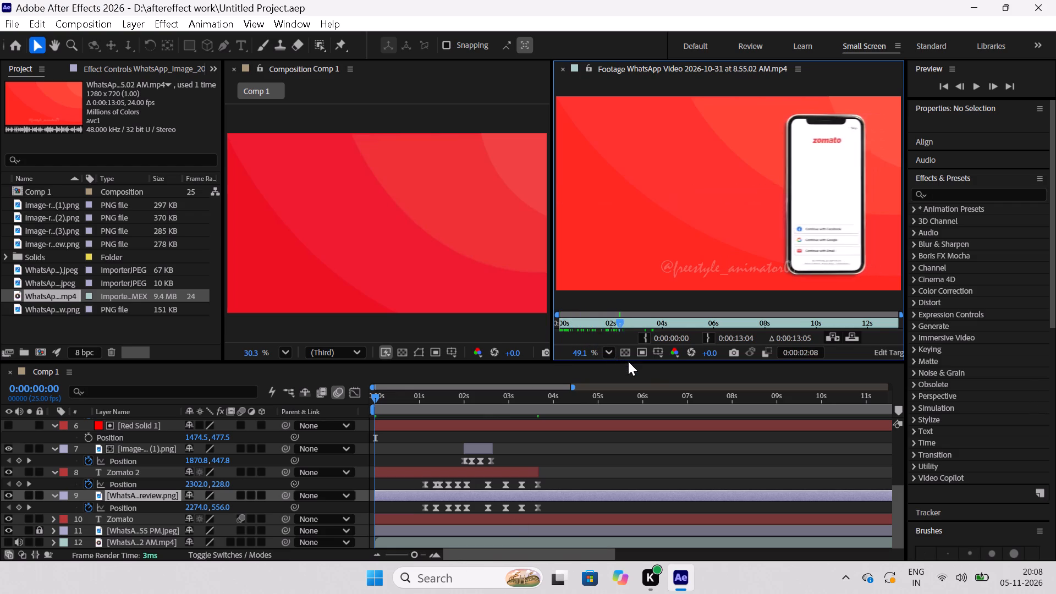
# Scrub the reference WhatsApp video footage to 0:00:04:20 and examine the phone's app home screen up close.
pyautogui.moveTo(628, 361); pyautogui.dragTo(676, 380)
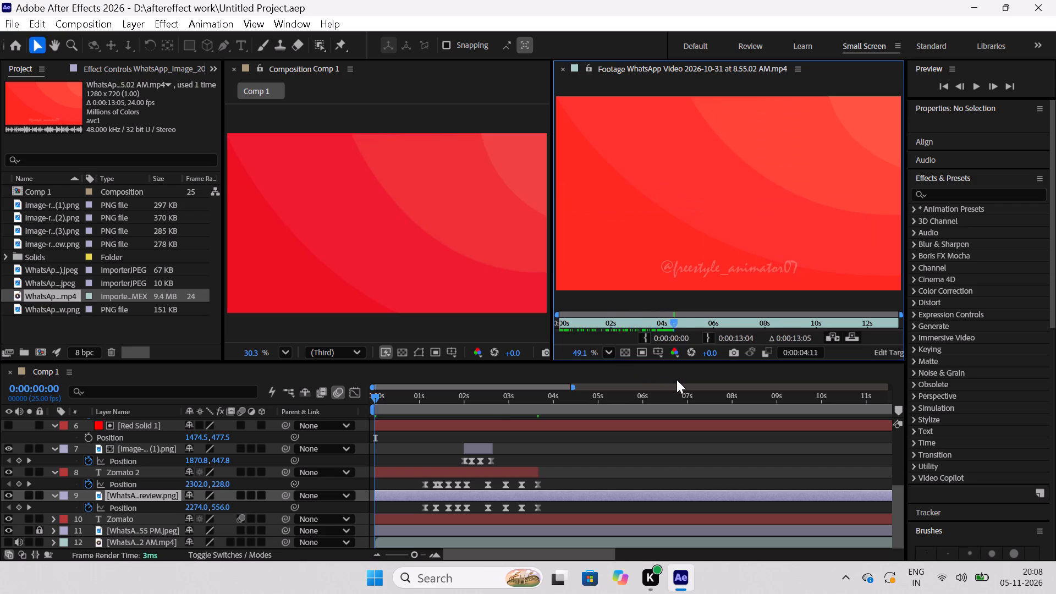
pyautogui.moveTo(676, 380); pyautogui.dragTo(685, 384)
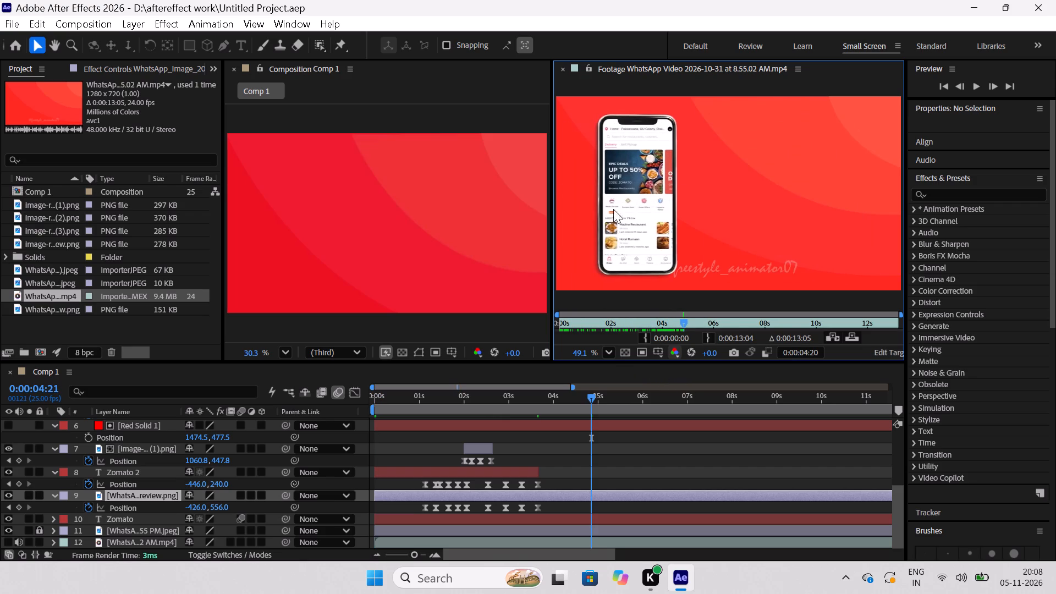
pyautogui.scroll(3, 617, 198)
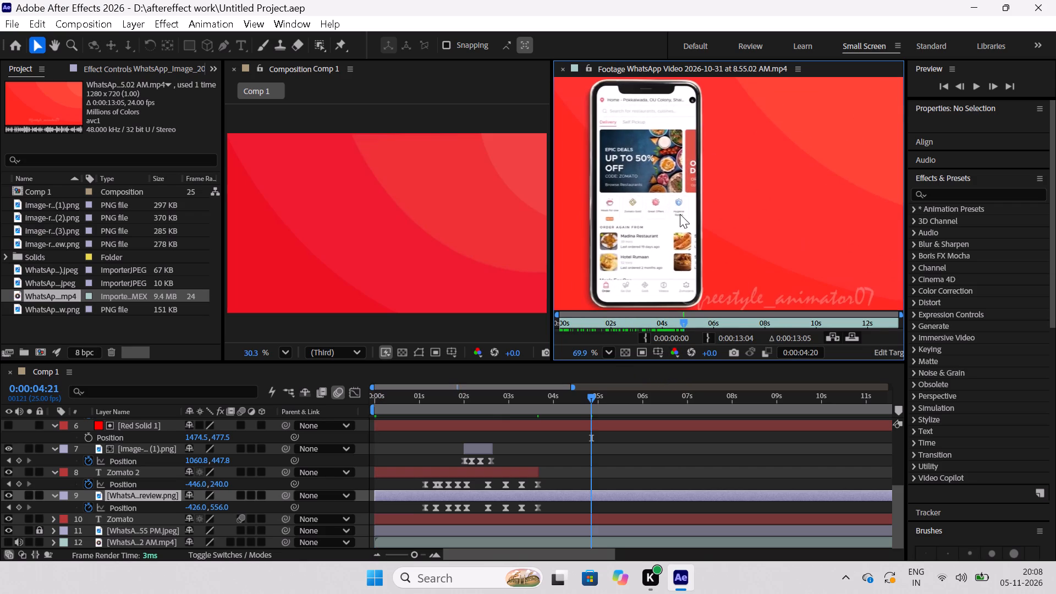
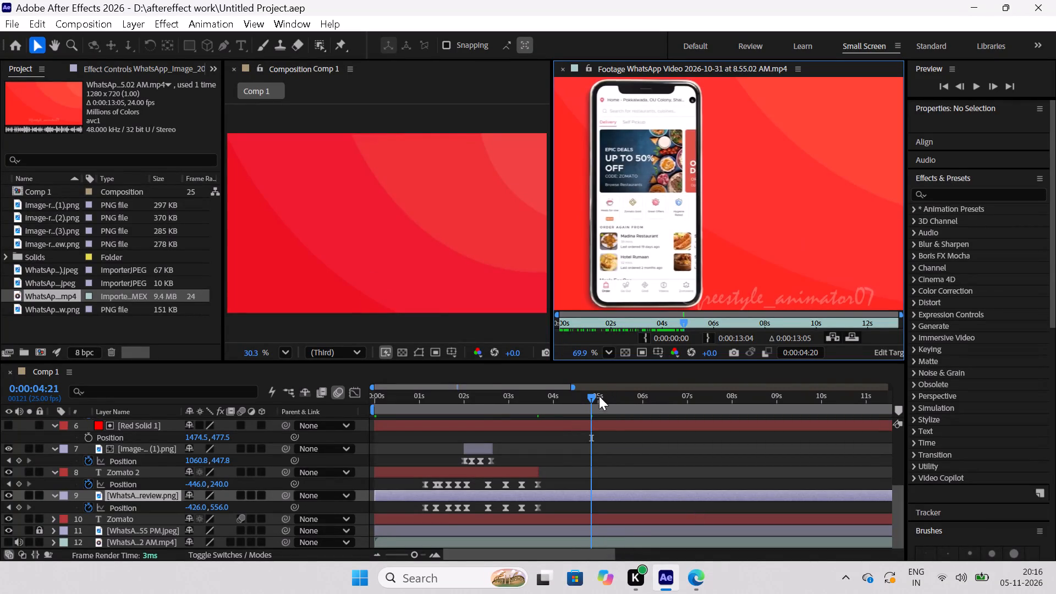
# Scrub Comp 1 up to 0:00:03:17, comparing the login phone's exit with the reference video, and examine the layers' Position keyframes around that time.
pyautogui.moveTo(590, 395); pyautogui.dragTo(380, 457)
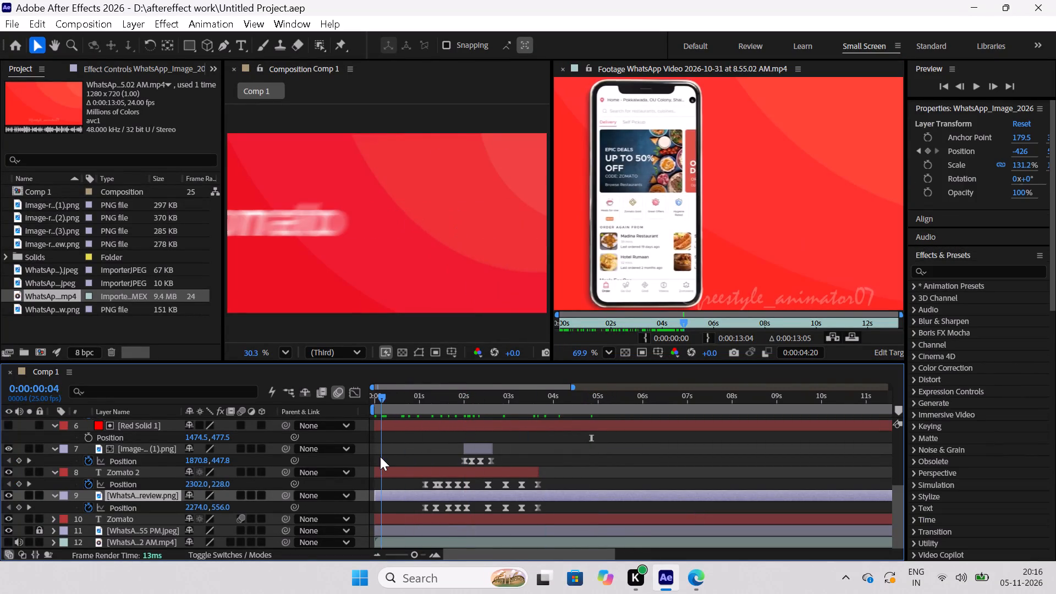
pyautogui.moveTo(380, 457); pyautogui.dragTo(485, 496)
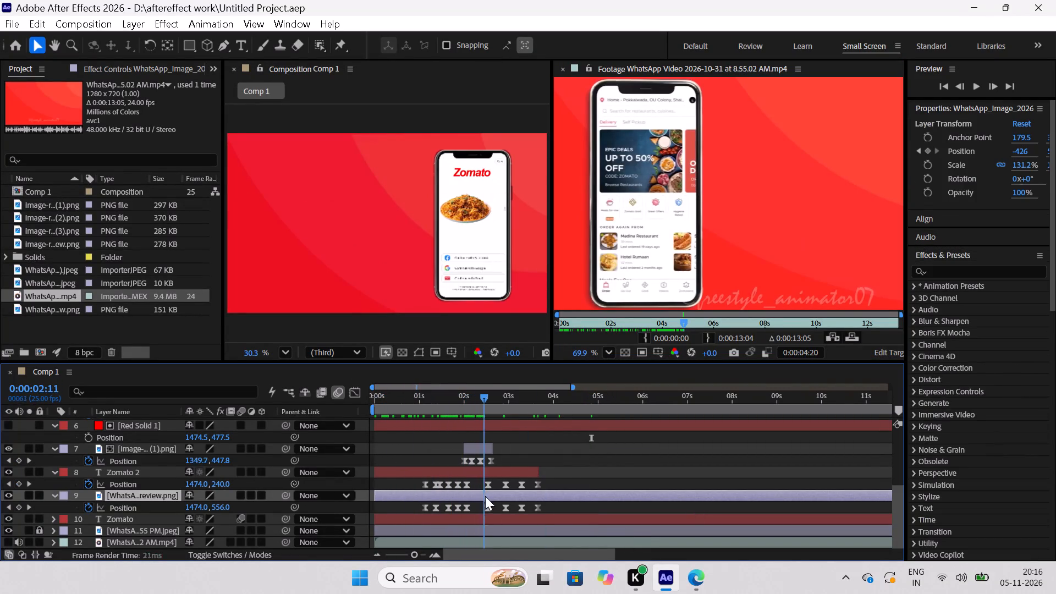
pyautogui.moveTo(485, 496); pyautogui.dragTo(522, 511)
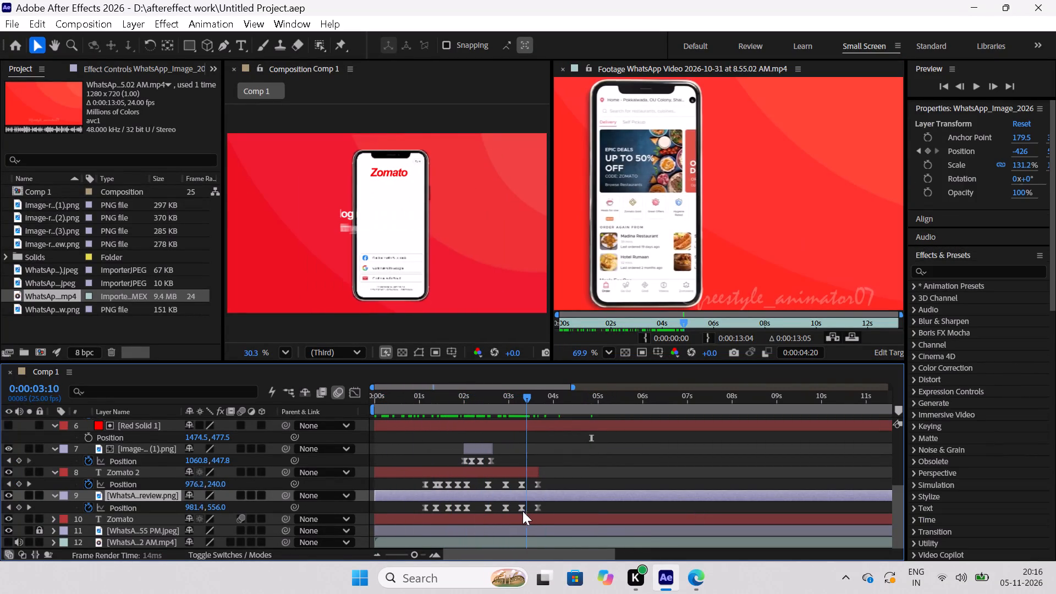
pyautogui.moveTo(522, 511); pyautogui.dragTo(540, 516)
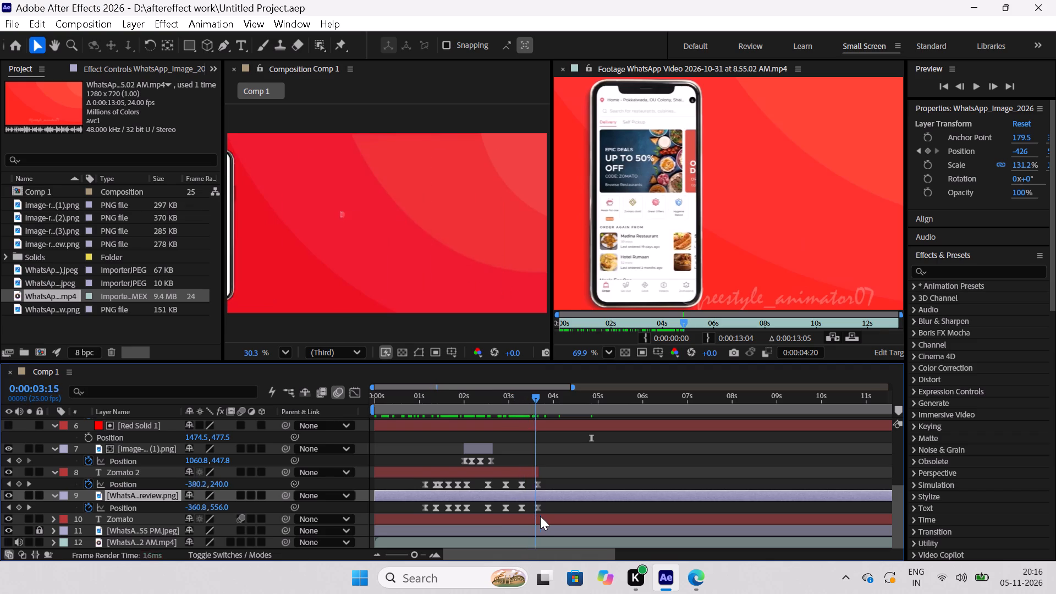
pyautogui.moveTo(540, 516); pyautogui.dragTo(524, 516)
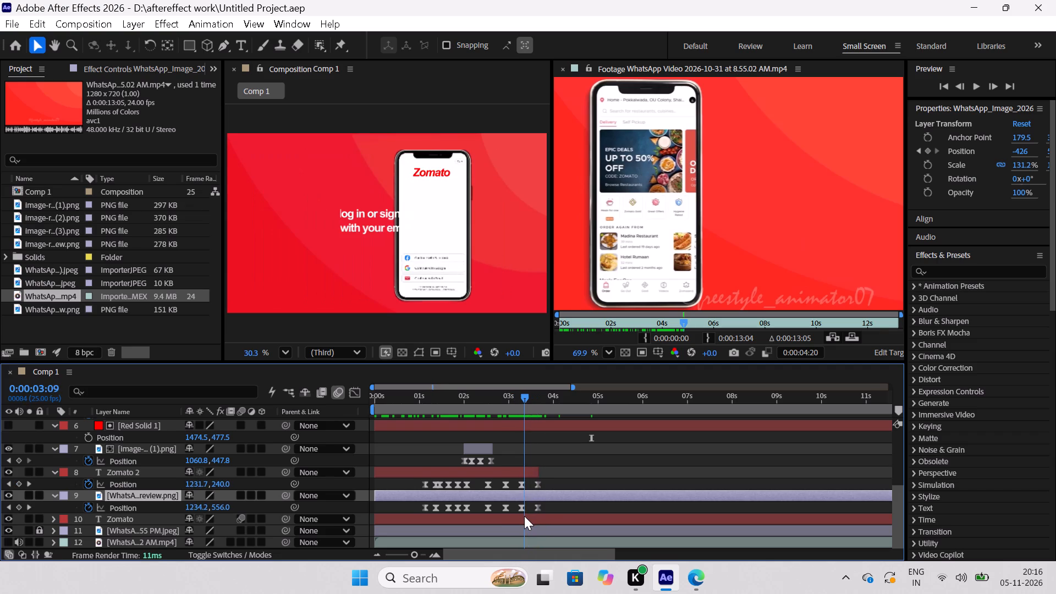
pyautogui.moveTo(524, 516); pyautogui.dragTo(521, 519)
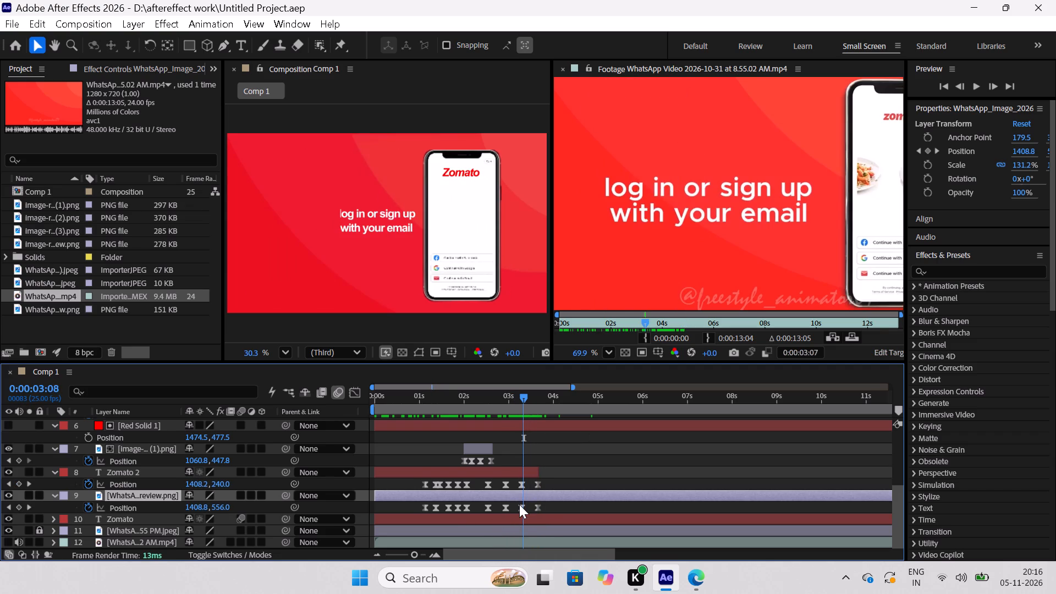
pyautogui.moveTo(522, 399); pyautogui.dragTo(510, 403)
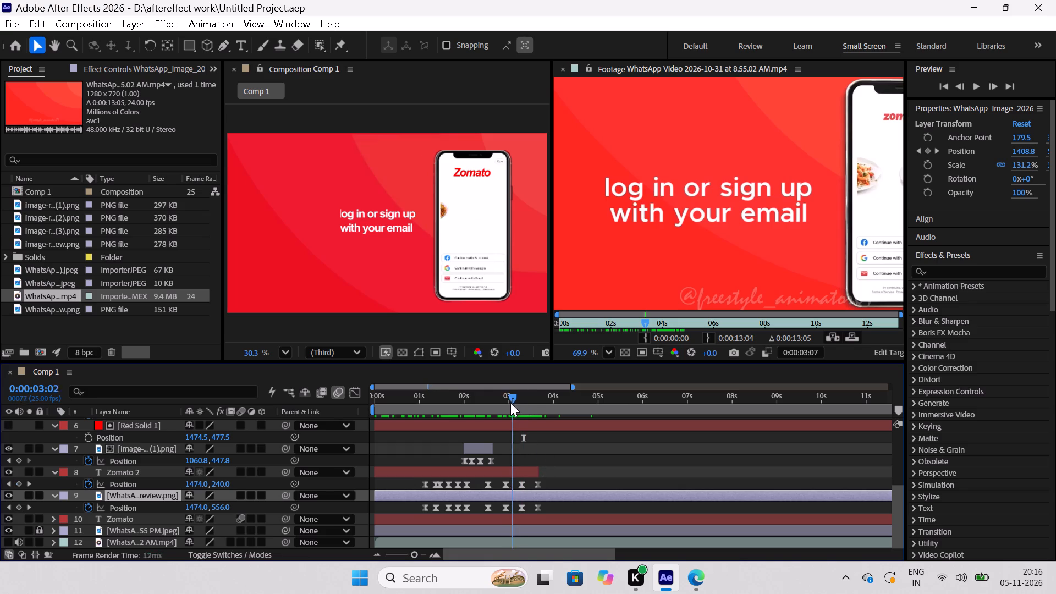
pyautogui.moveTo(510, 403); pyautogui.dragTo(526, 417)
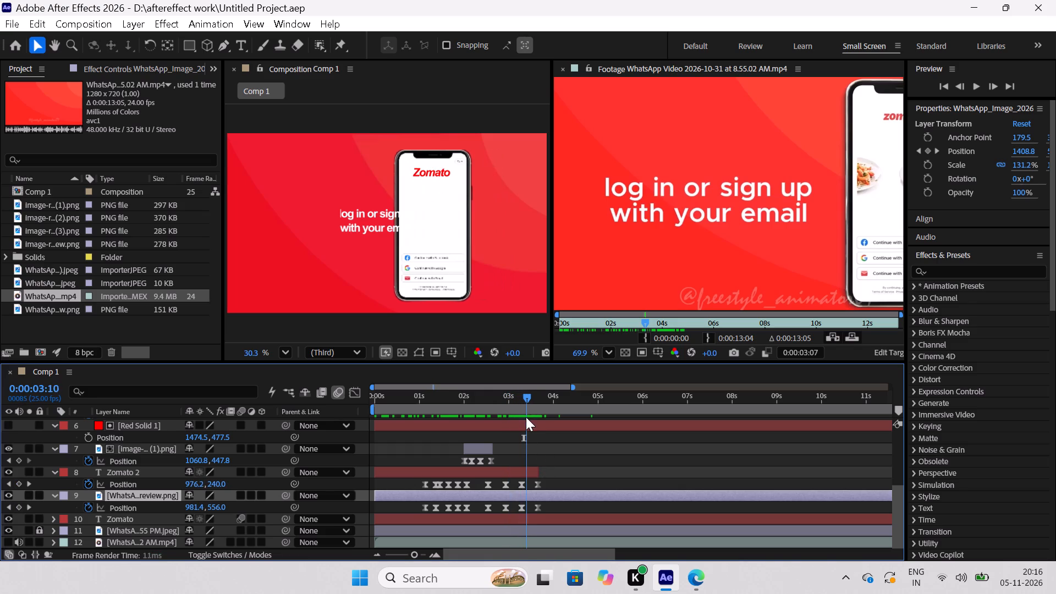
pyautogui.moveTo(526, 417); pyautogui.dragTo(537, 426)
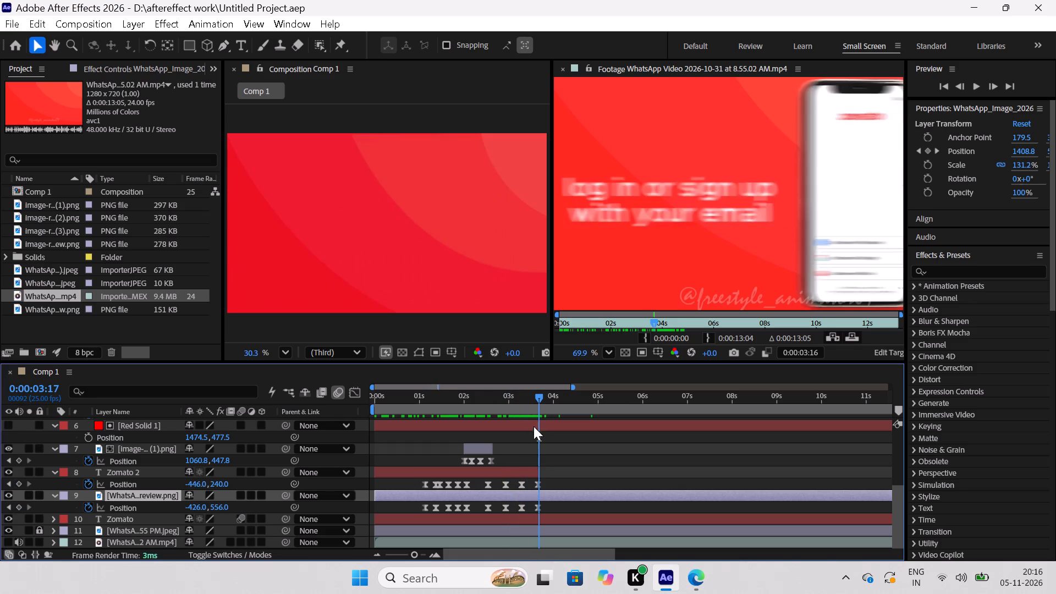
pyautogui.scroll(-4, 568, 463)
pyautogui.scroll(2, 570, 463)
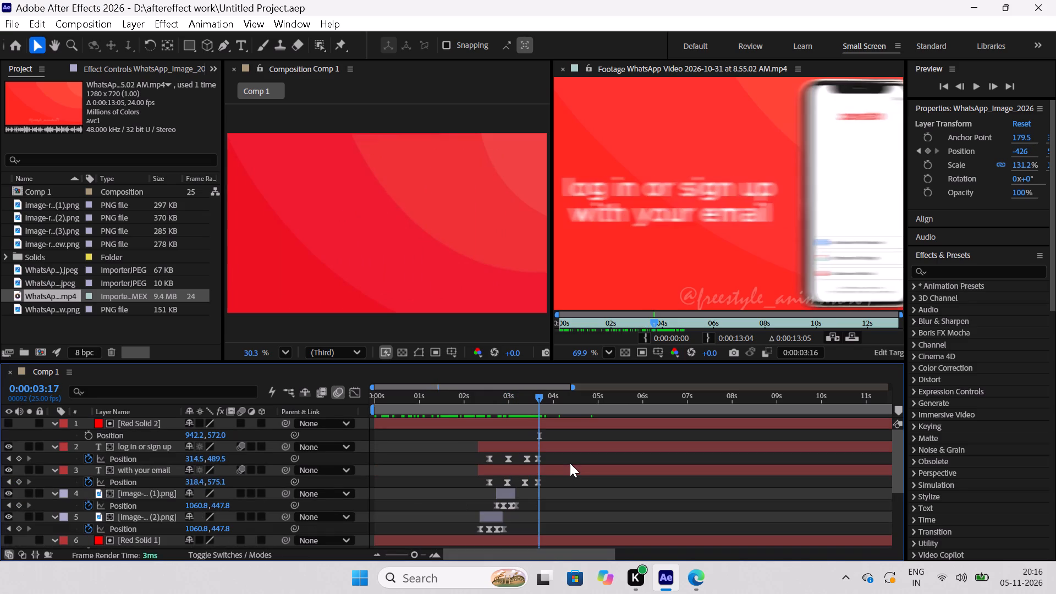
pyautogui.scroll(1, 570, 463)
pyautogui.scroll(-1, 569, 466)
pyautogui.scroll(1, 564, 462)
pyautogui.scroll(-1, 558, 456)
pyautogui.scroll(2, 558, 456)
# Move the last Position keyframes of the "log in or sign up" and "with your email" layers to 0:00:03:14.
pyautogui.press('=')
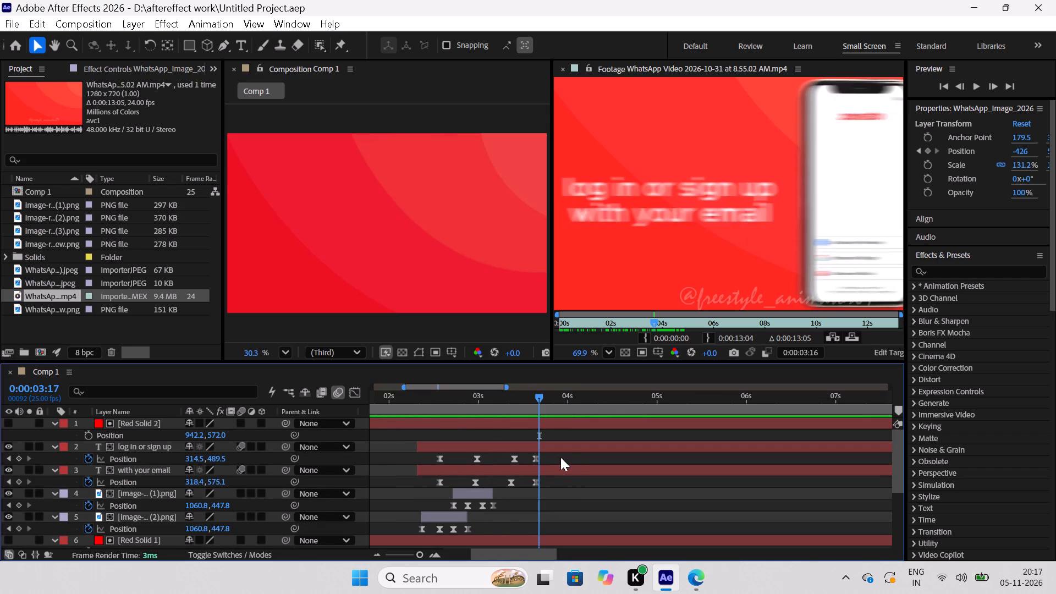
pyautogui.moveTo(558, 457); pyautogui.dragTo(528, 492)
pyautogui.click(534, 485)
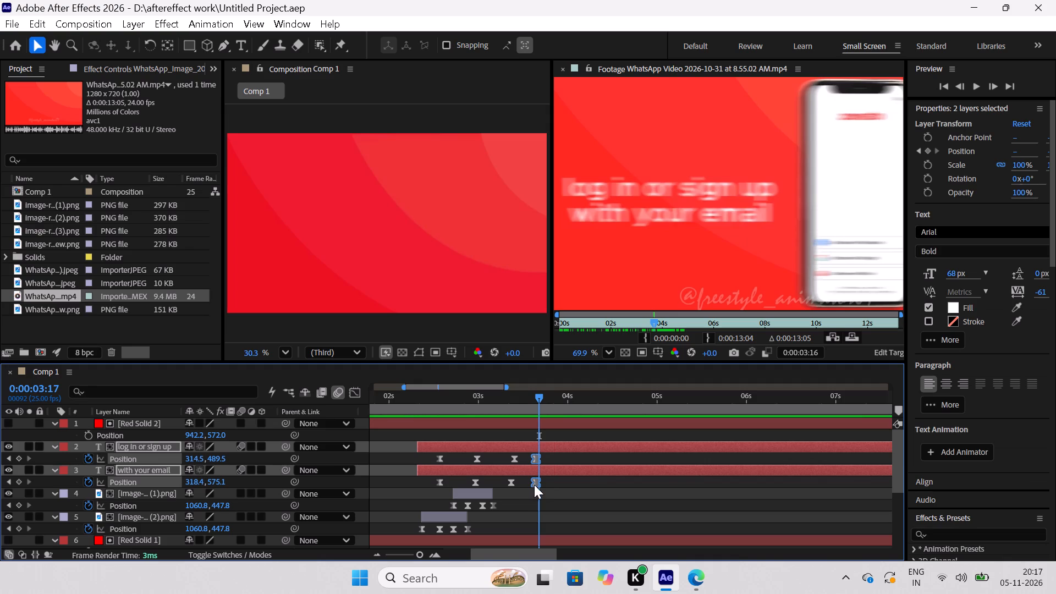
pyautogui.scroll(-4, 565, 469)
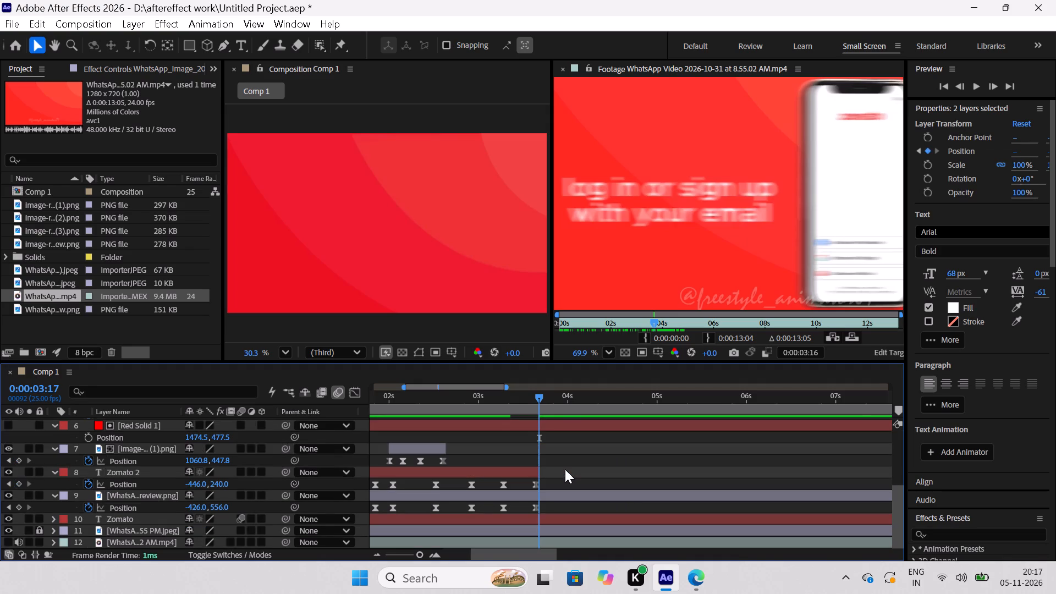
pyautogui.scroll(2, 565, 469)
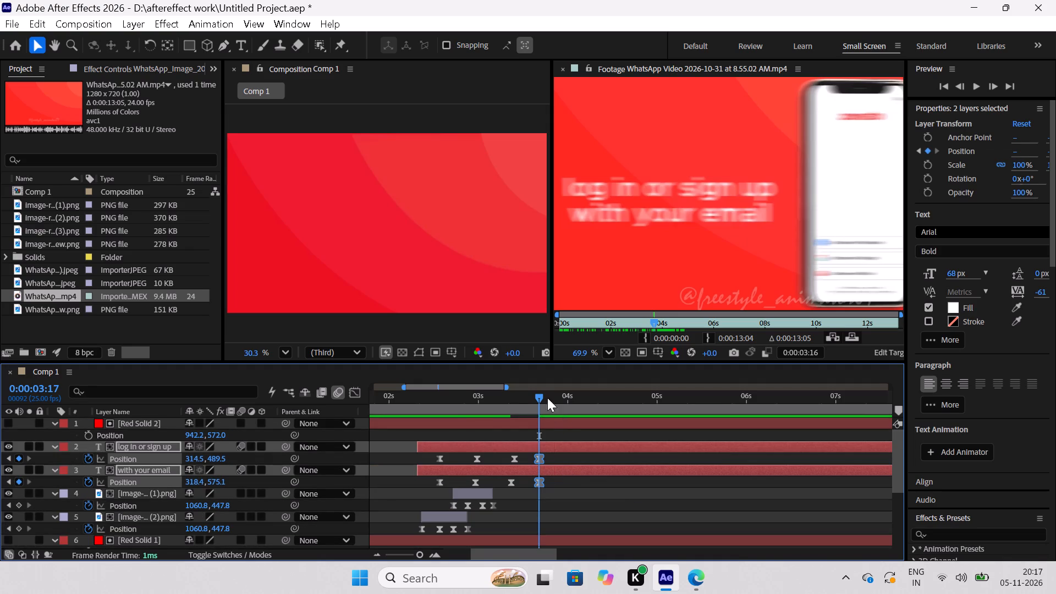
pyautogui.moveTo(538, 395); pyautogui.dragTo(512, 428)
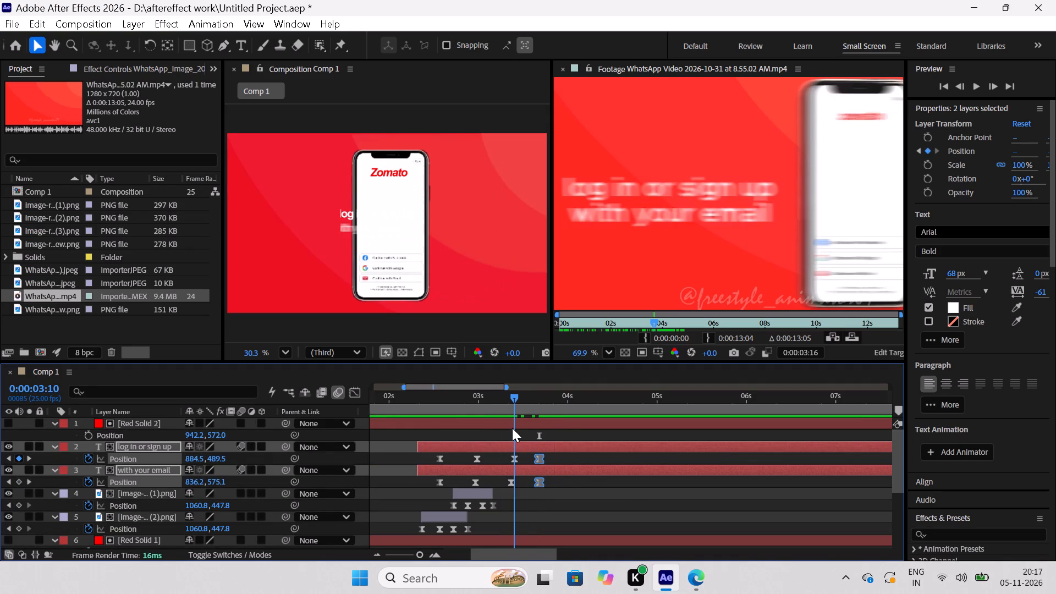
pyautogui.moveTo(512, 428); pyautogui.dragTo(529, 438)
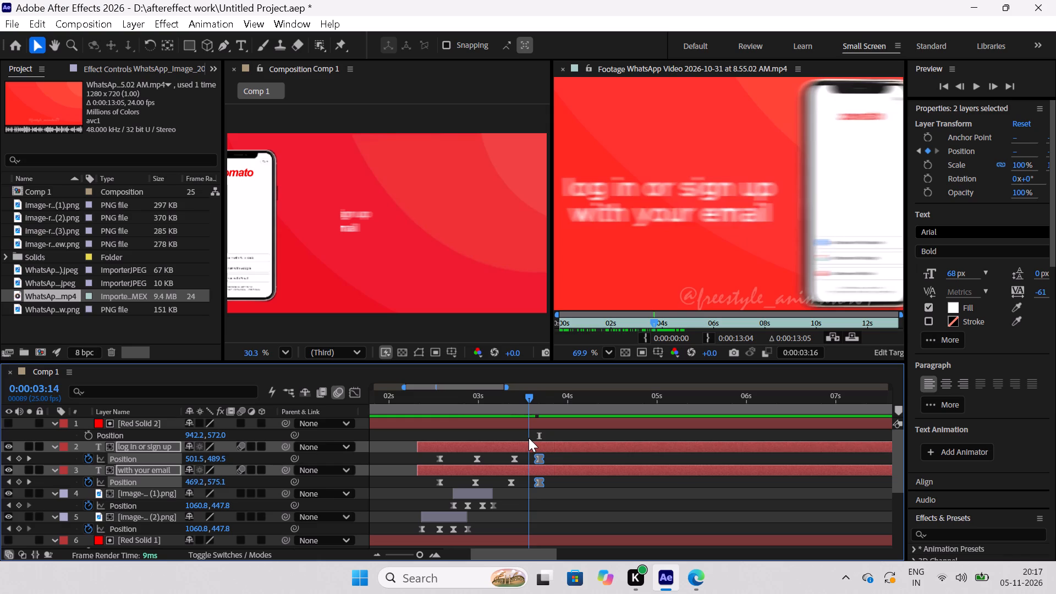
pyautogui.moveTo(529, 438); pyautogui.dragTo(531, 438)
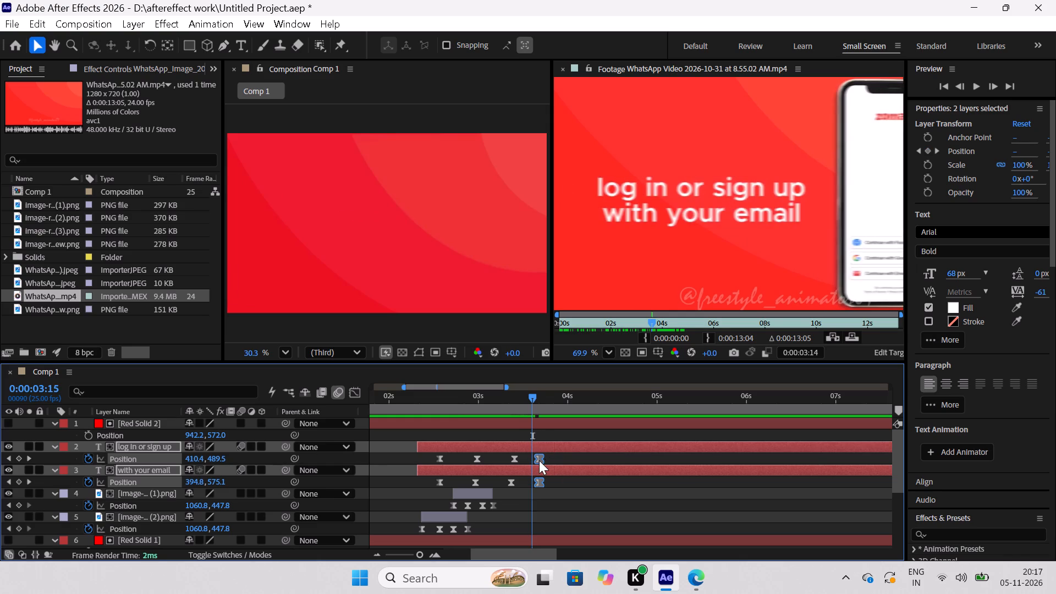
pyautogui.moveTo(539, 460); pyautogui.dragTo(527, 466)
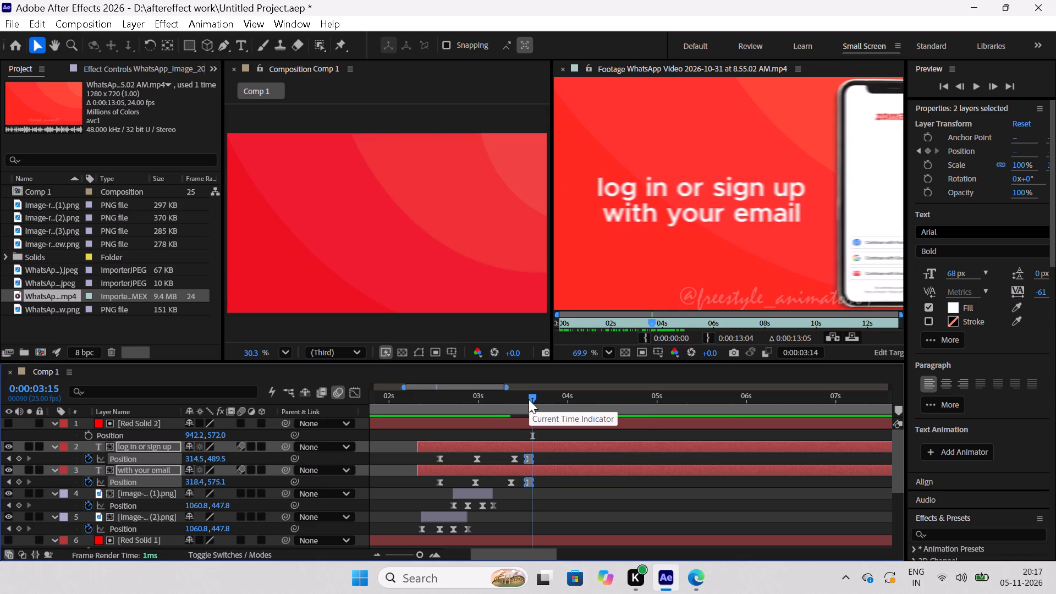
# Scrub between about 0:00:03:08 and 0:00:03:16 to examine how the two text lines exit relative to the phone.
pyautogui.moveTo(527, 395); pyautogui.dragTo(525, 428)
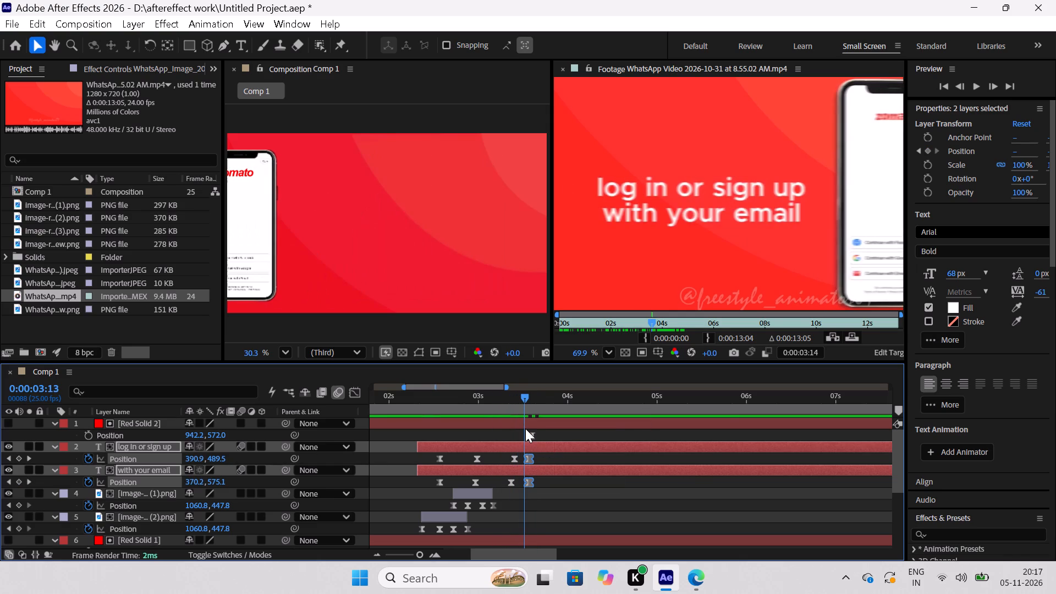
pyautogui.moveTo(525, 428); pyautogui.dragTo(524, 430)
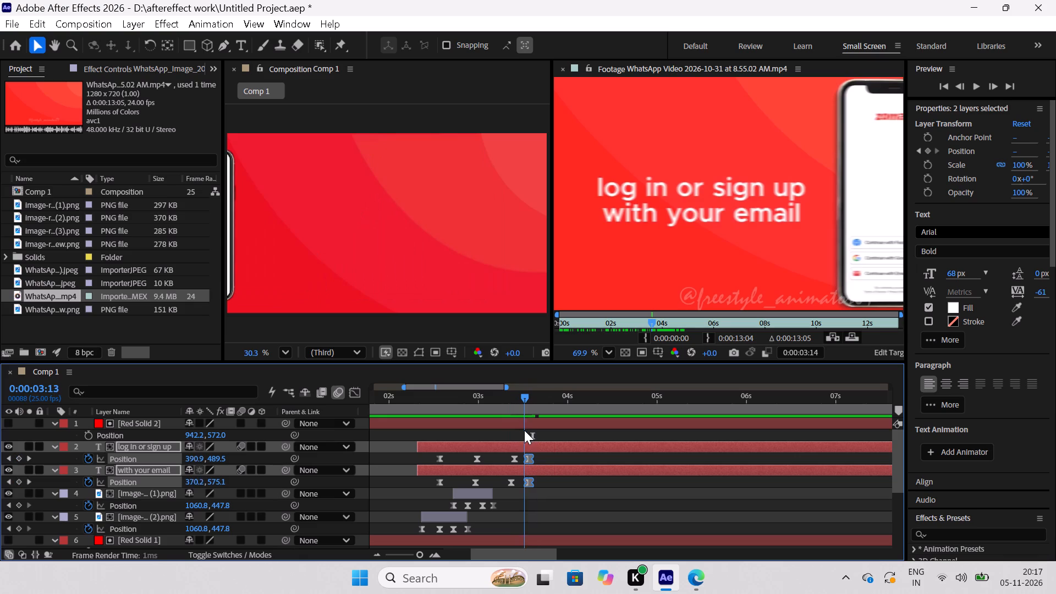
pyautogui.moveTo(524, 430); pyautogui.dragTo(508, 443)
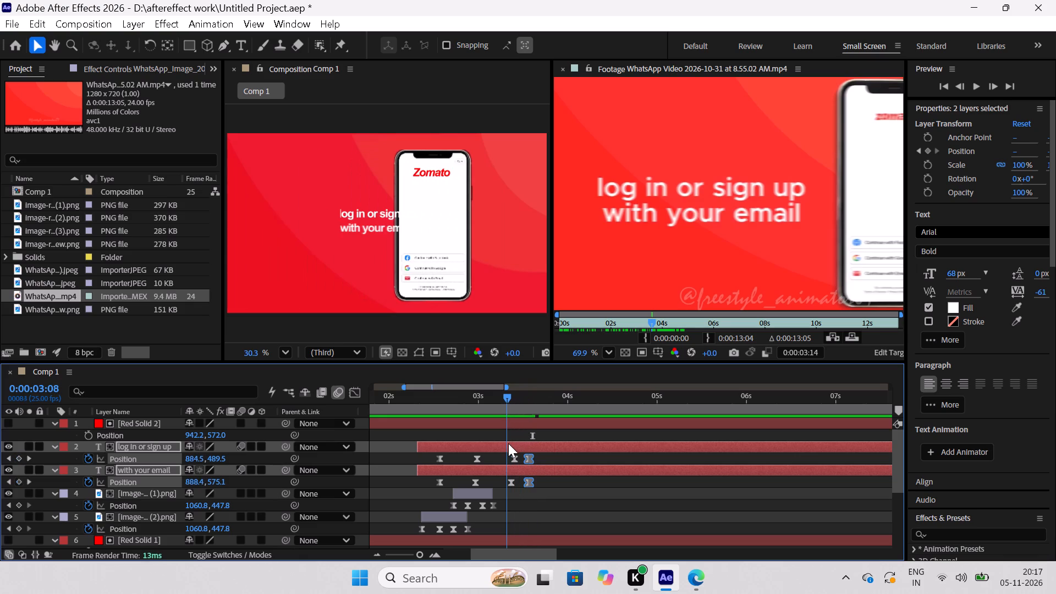
pyautogui.moveTo(508, 443); pyautogui.dragTo(535, 449)
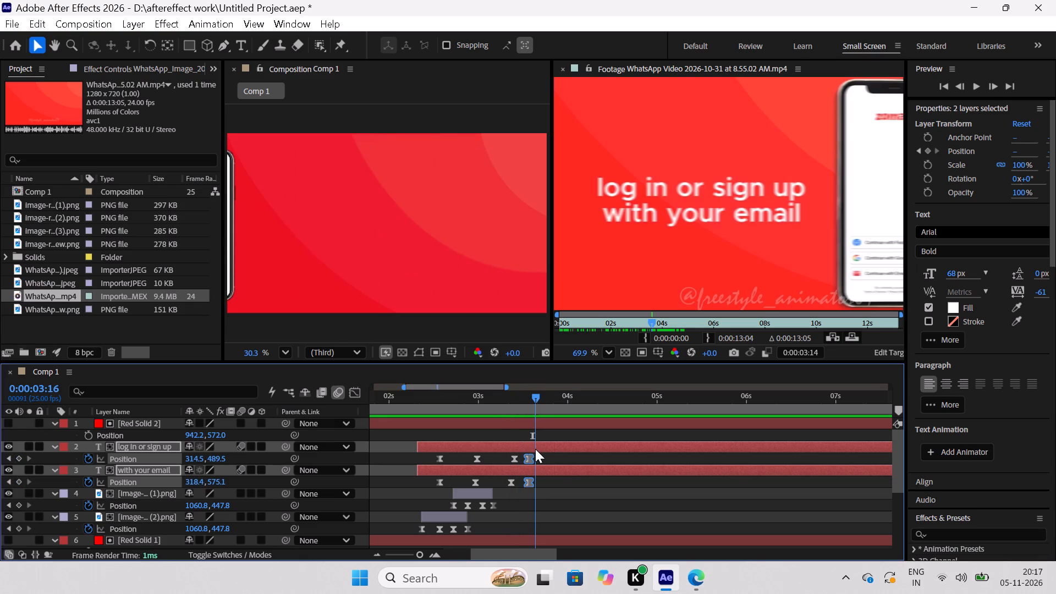
pyautogui.moveTo(535, 449); pyautogui.dragTo(526, 452)
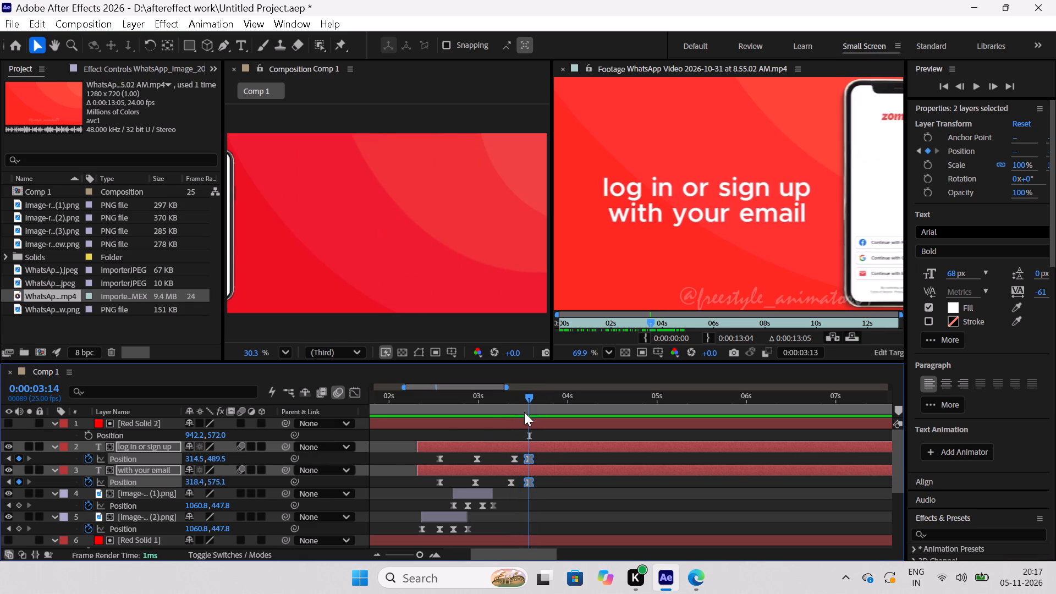
pyautogui.moveTo(528, 397); pyautogui.dragTo(520, 417)
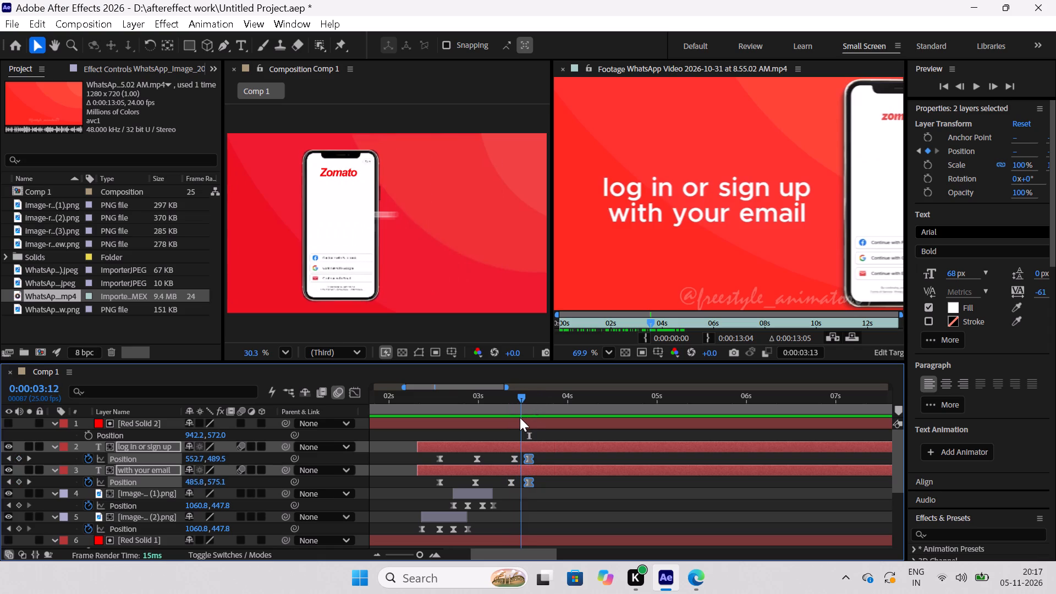
pyautogui.moveTo(520, 417); pyautogui.dragTo(516, 428)
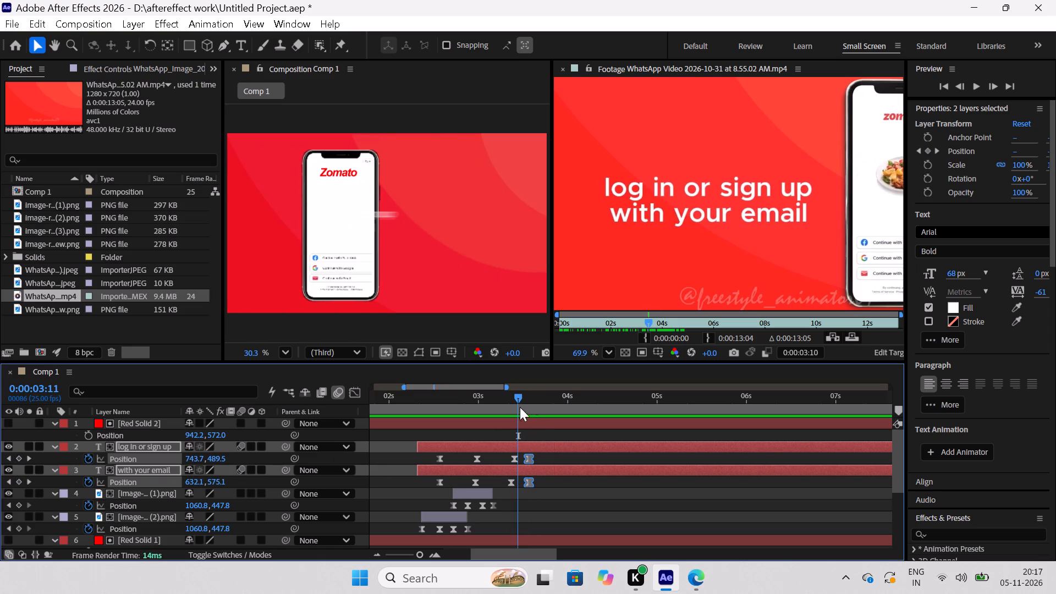
# At 0:00:03:14, set the X position of "log in or sign up" to 159.5 and "with your email" to 163.4.
pyautogui.moveTo(518, 398); pyautogui.dragTo(529, 409)
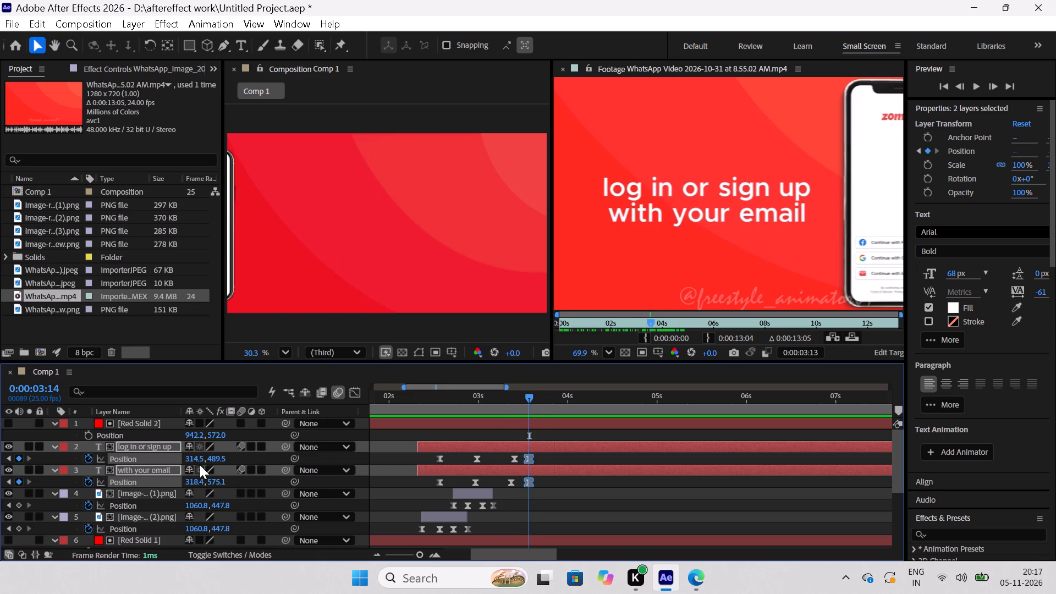
pyautogui.moveTo(200, 461); pyautogui.dragTo(145, 463)
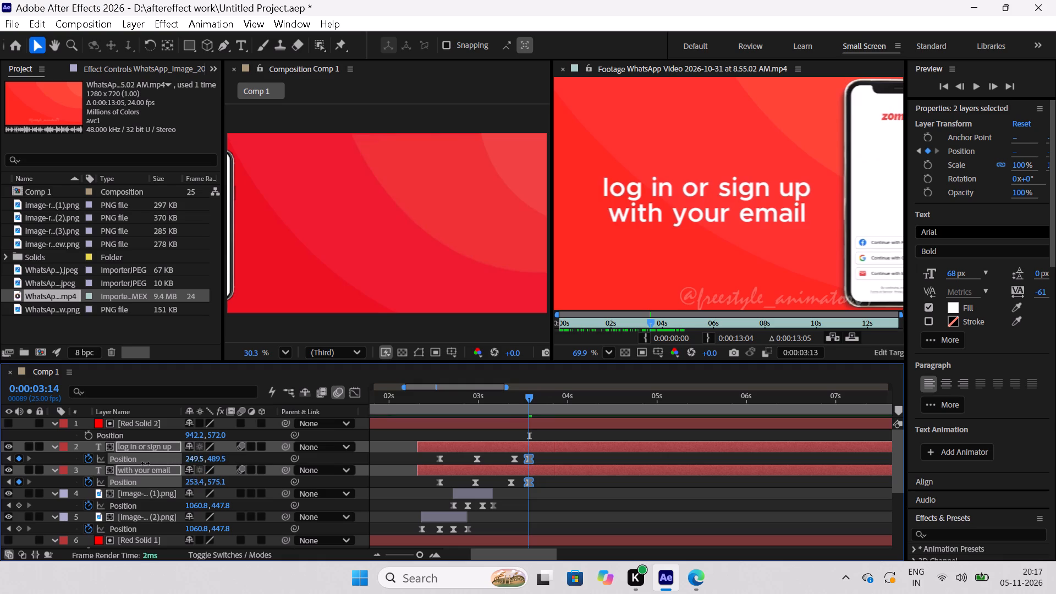
pyautogui.moveTo(145, 463); pyautogui.dragTo(97, 466)
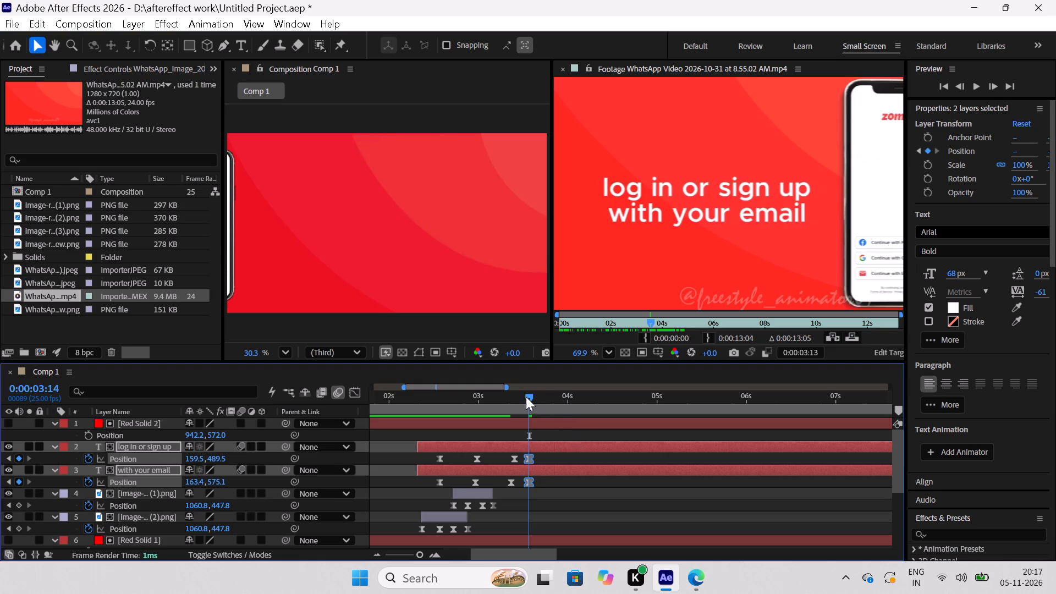
# Scrub between about 0:00:02:16 and 0:00:03:10 to examine the text's entrance, hold and exit beside the phone.
pyautogui.moveTo(524, 395); pyautogui.dragTo(509, 433)
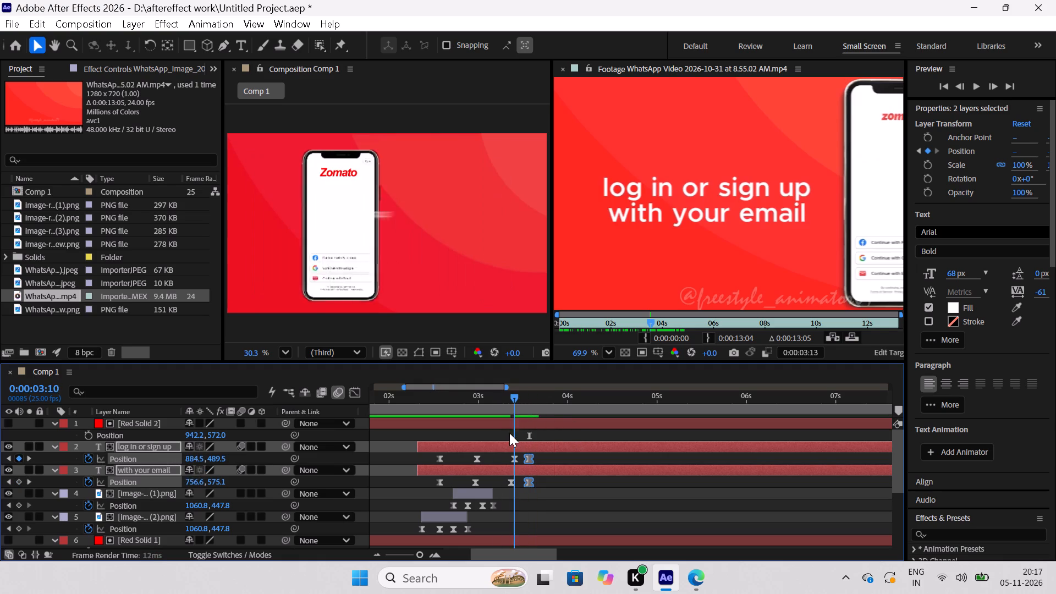
pyautogui.moveTo(509, 433); pyautogui.dragTo(425, 458)
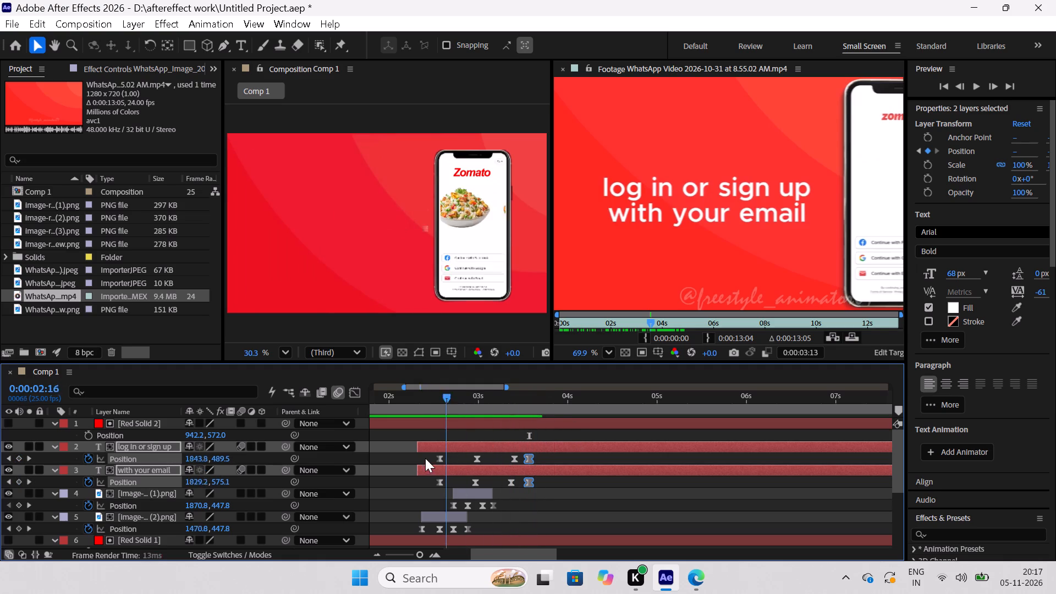
pyautogui.moveTo(425, 458); pyautogui.dragTo(509, 485)
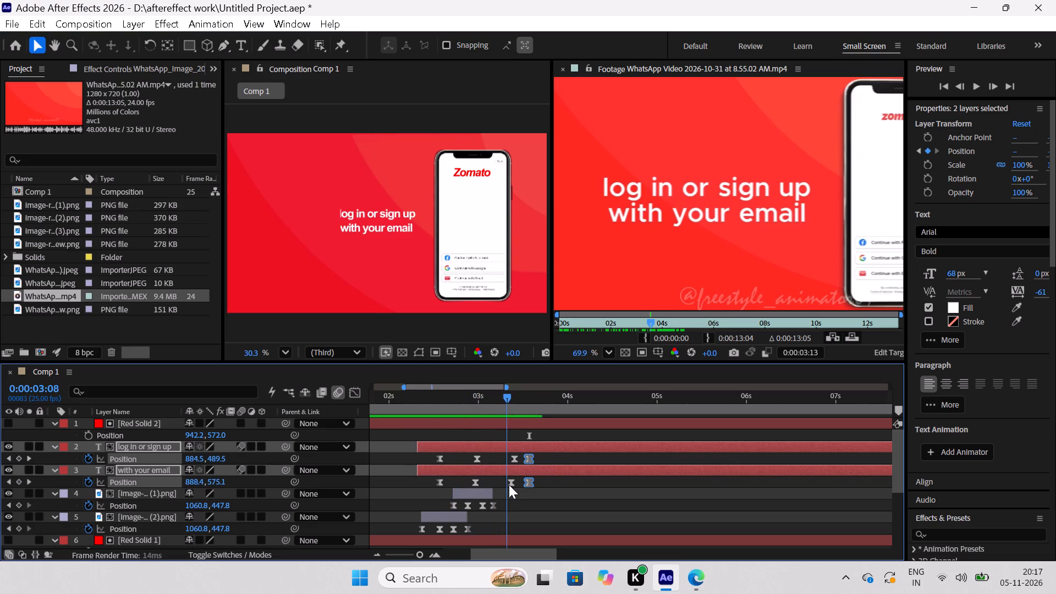
pyautogui.moveTo(509, 485); pyautogui.dragTo(477, 494)
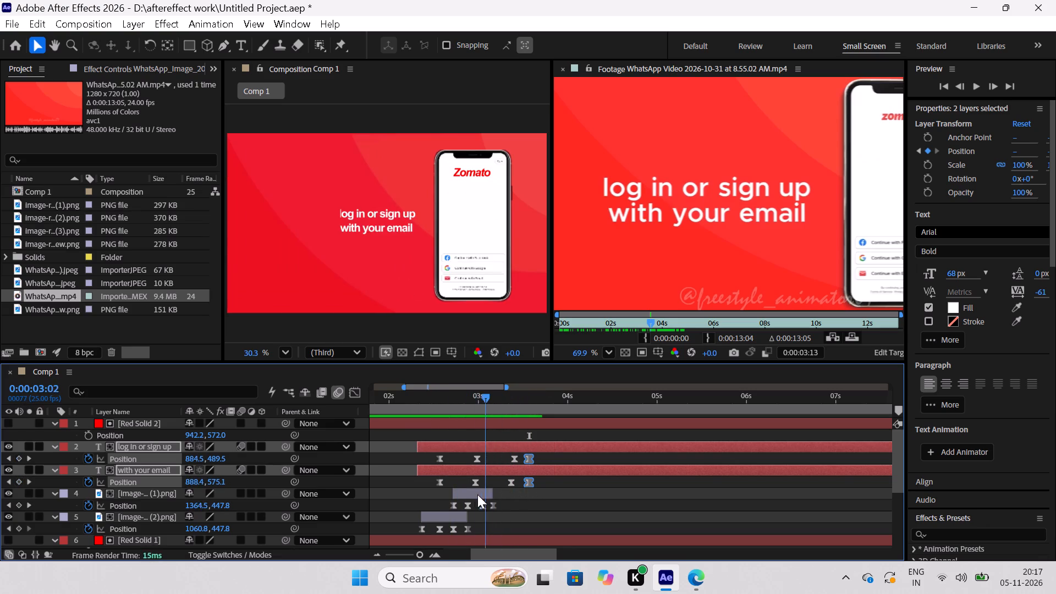
pyautogui.moveTo(477, 494); pyautogui.dragTo(470, 496)
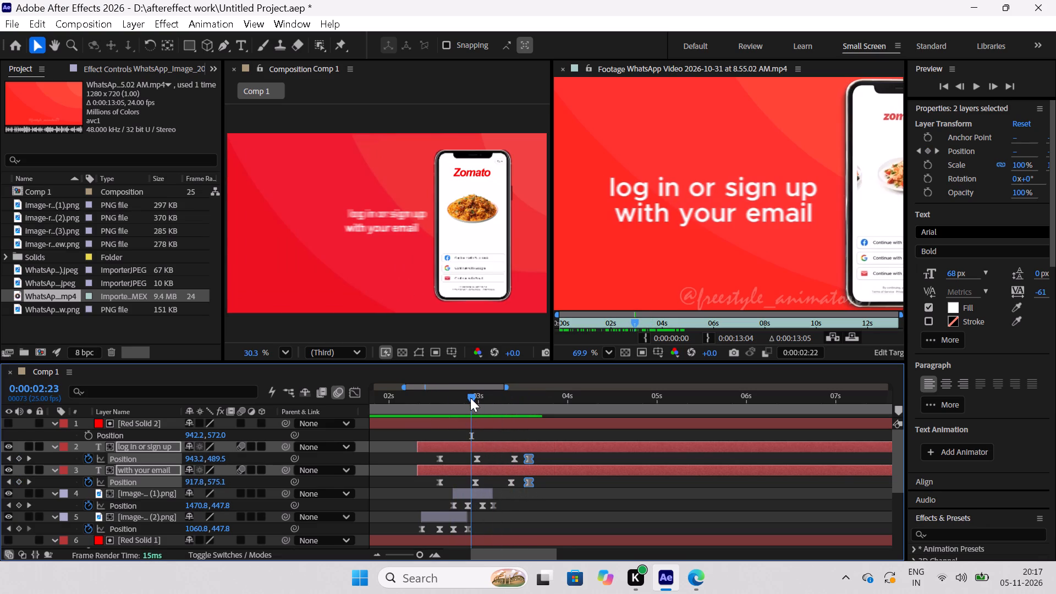
pyautogui.moveTo(470, 398); pyautogui.dragTo(481, 419)
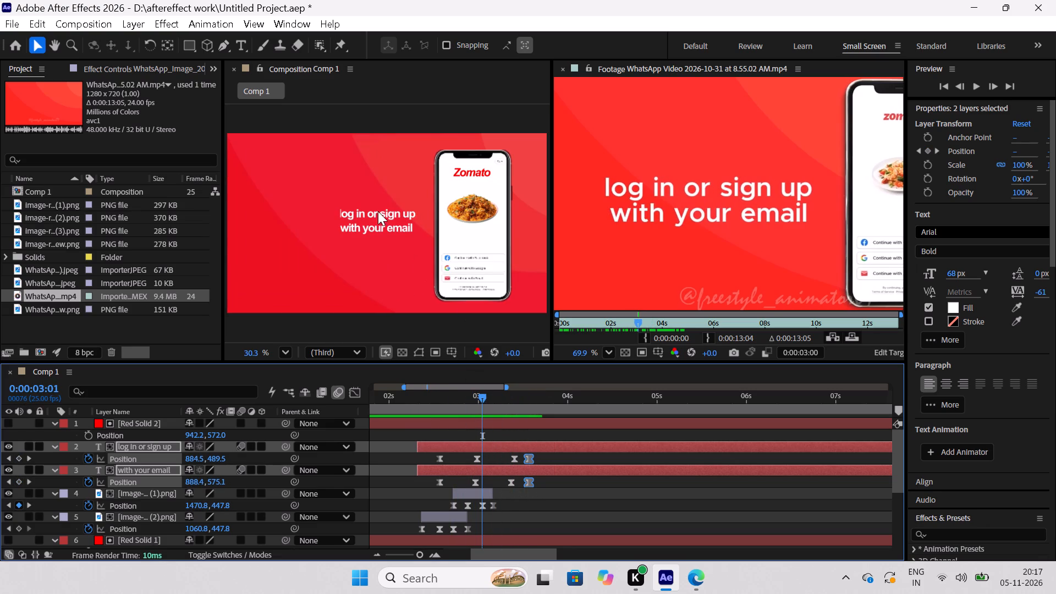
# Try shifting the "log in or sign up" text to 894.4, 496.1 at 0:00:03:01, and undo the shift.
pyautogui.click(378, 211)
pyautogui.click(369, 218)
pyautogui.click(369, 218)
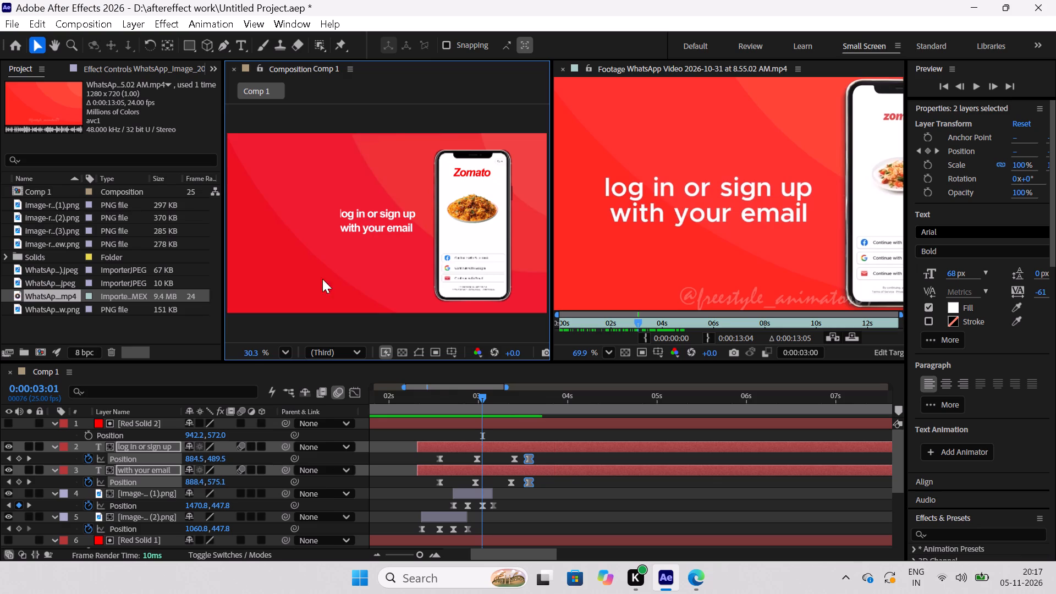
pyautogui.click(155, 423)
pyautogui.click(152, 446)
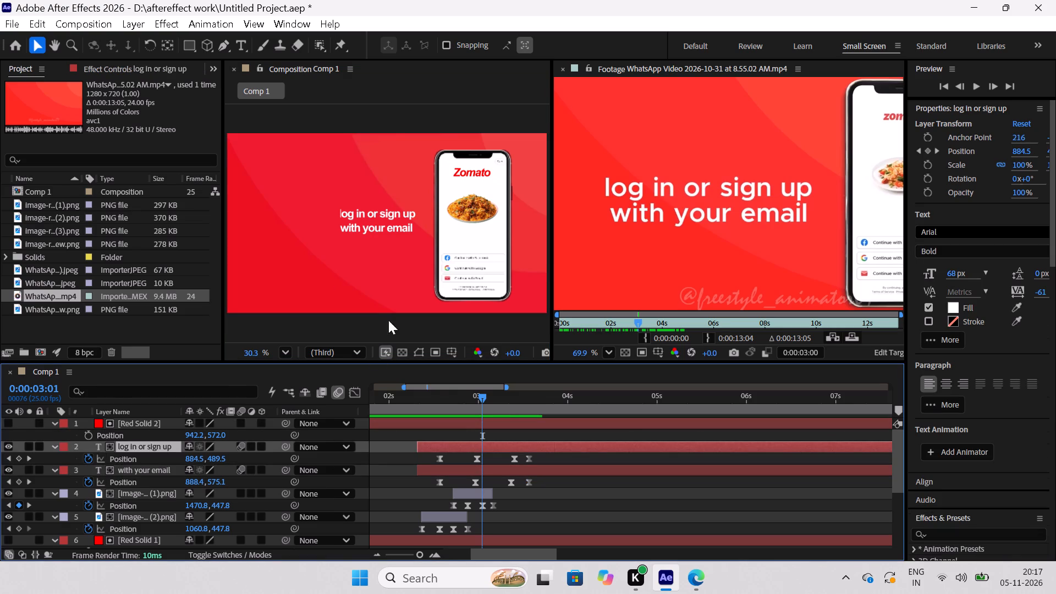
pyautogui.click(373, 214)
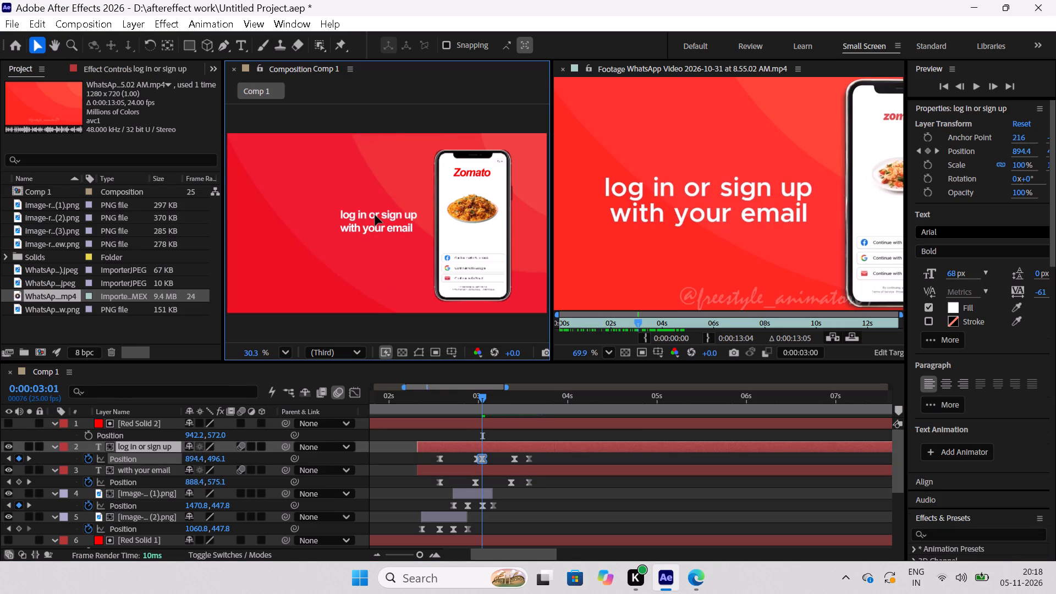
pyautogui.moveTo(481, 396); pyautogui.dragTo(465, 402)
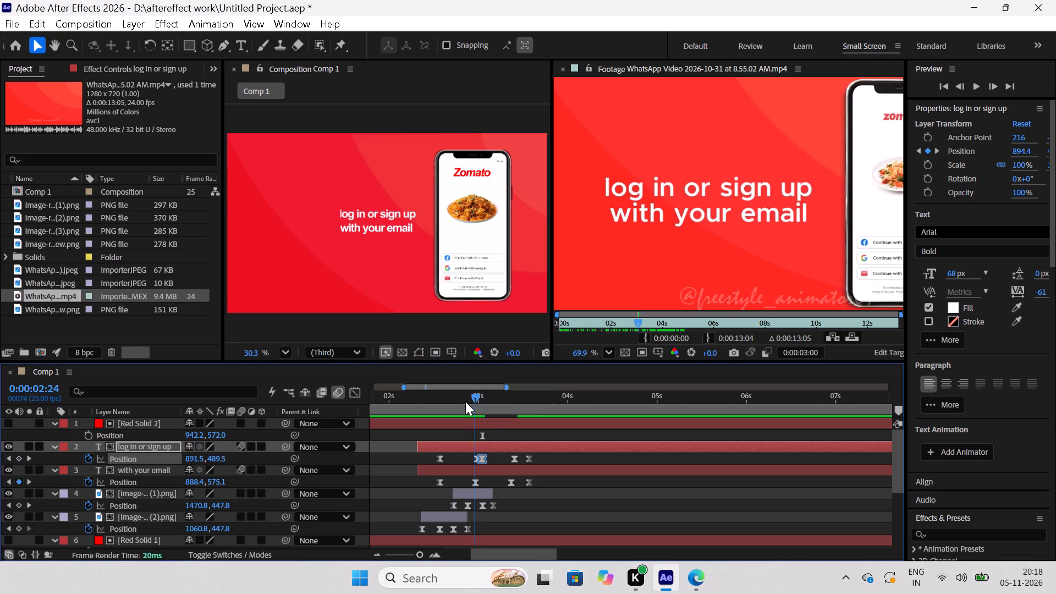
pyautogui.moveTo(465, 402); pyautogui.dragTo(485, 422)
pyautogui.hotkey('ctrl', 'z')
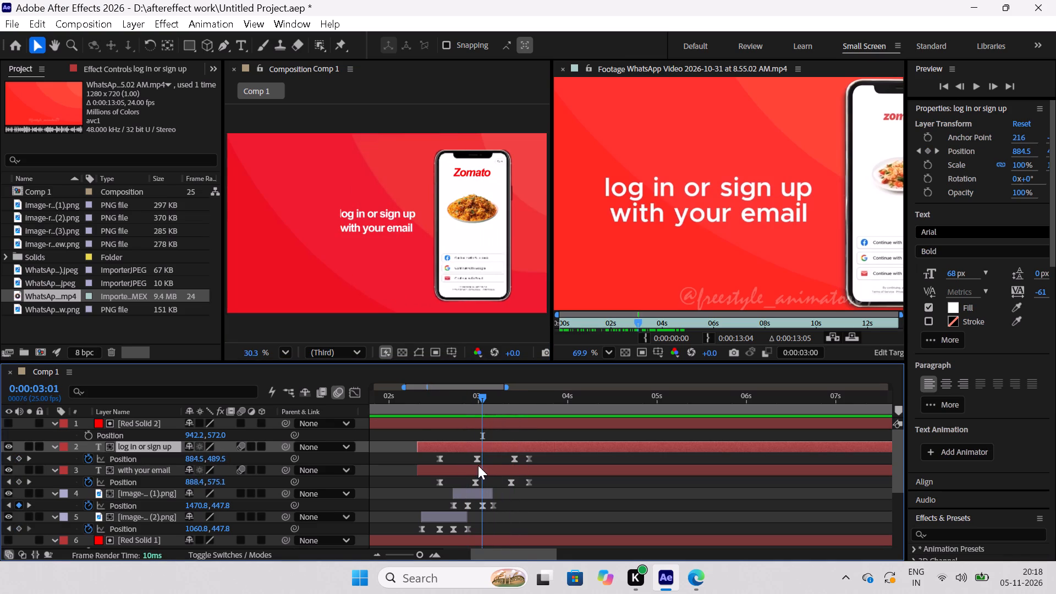
# Move the "log in or sign up" text to about 897.6, 496.1 at its existing Position keyframe at 0:00:03:00.
pyautogui.click(477, 462)
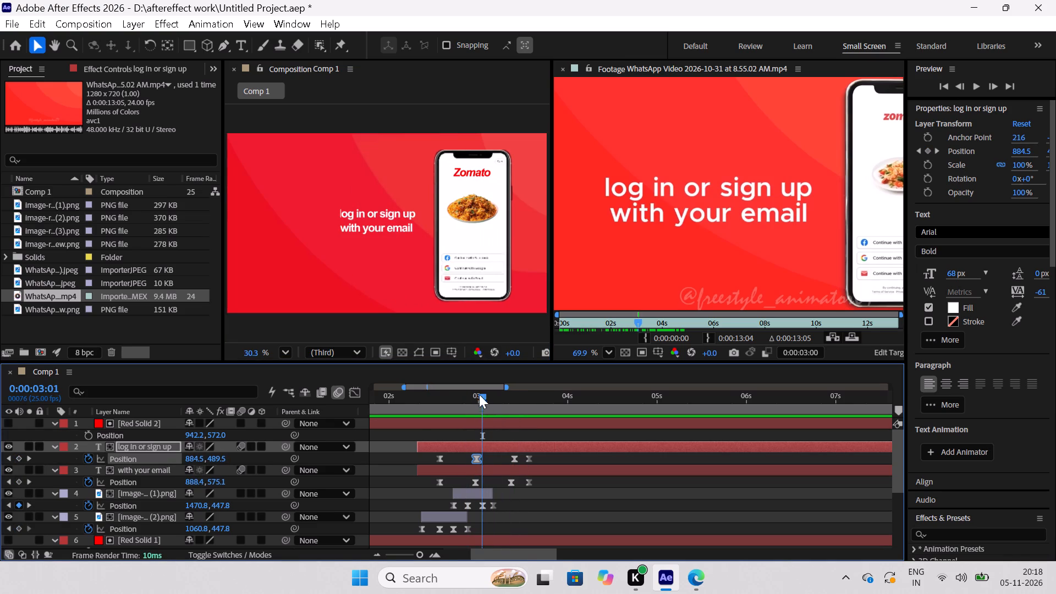
pyautogui.moveTo(476, 391); pyautogui.dragTo(479, 408)
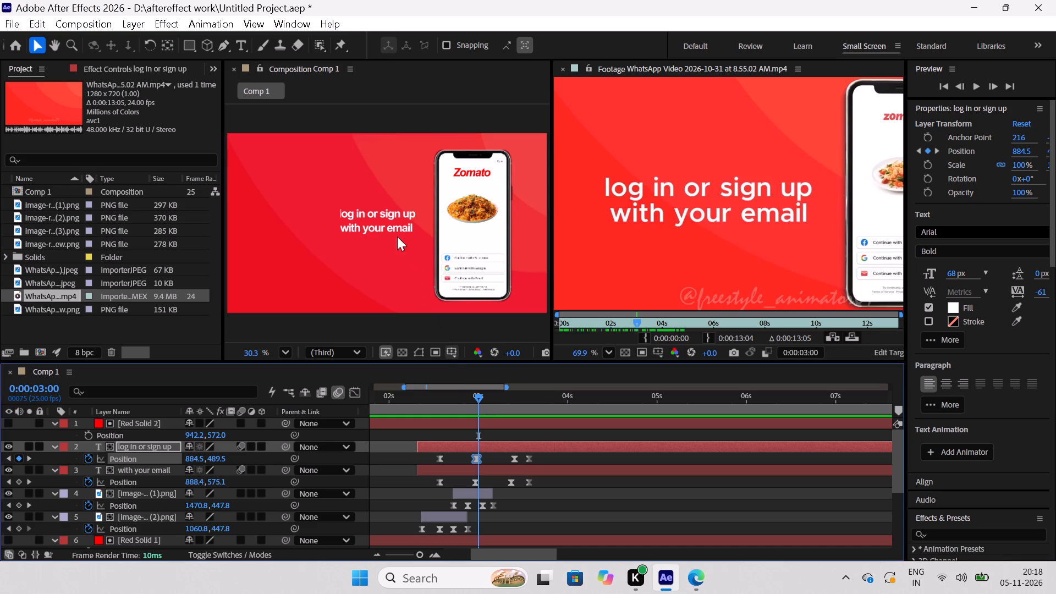
pyautogui.click(372, 212)
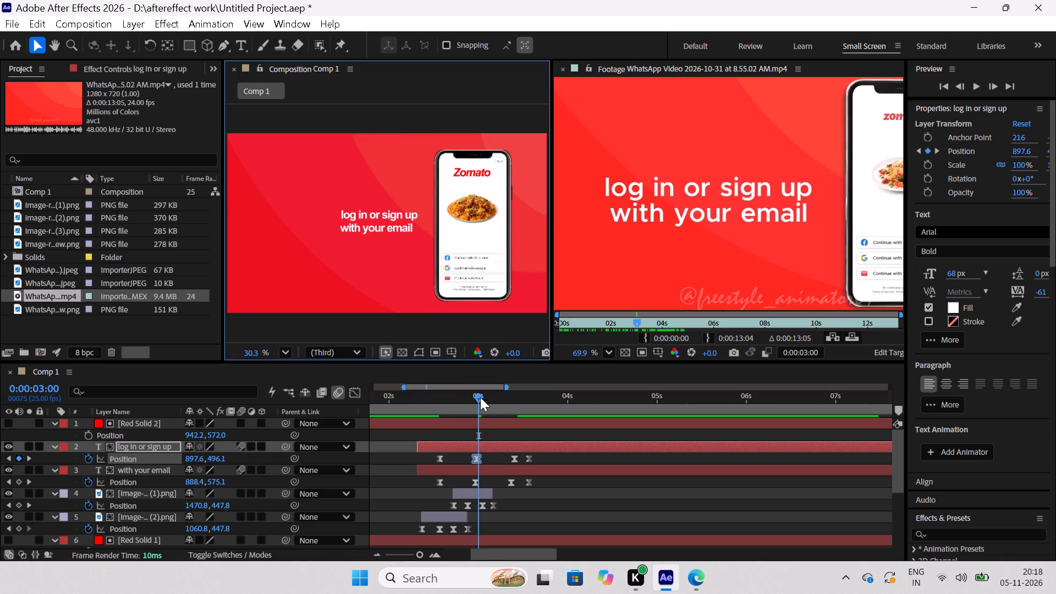
# Move the third Position keyframe of both "log in or sign up" and "with your email" to about 0:00:03:08.
pyautogui.moveTo(476, 395); pyautogui.dragTo(523, 426)
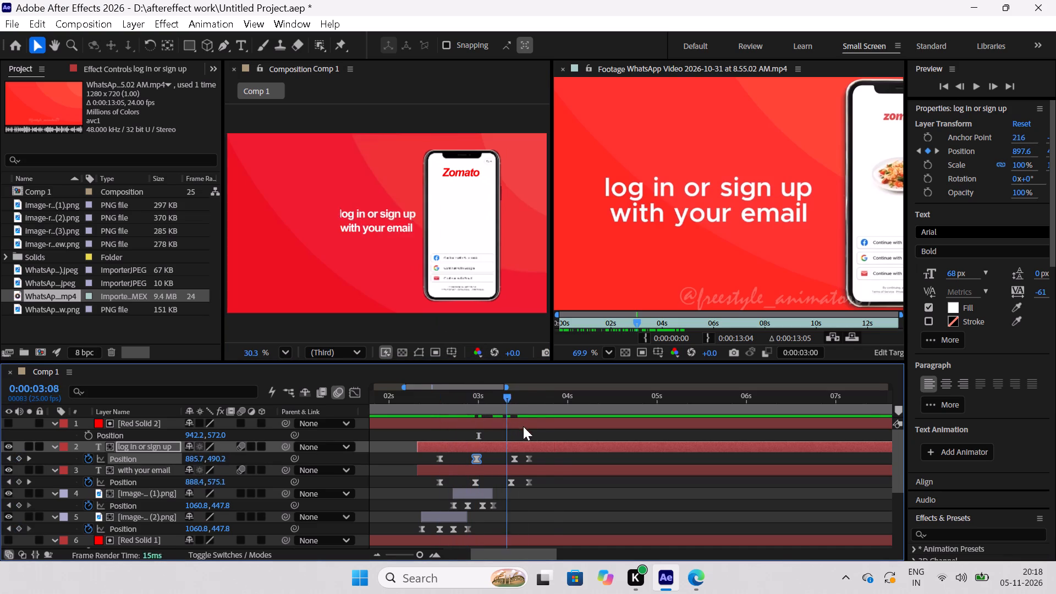
pyautogui.moveTo(523, 426); pyautogui.dragTo(507, 436)
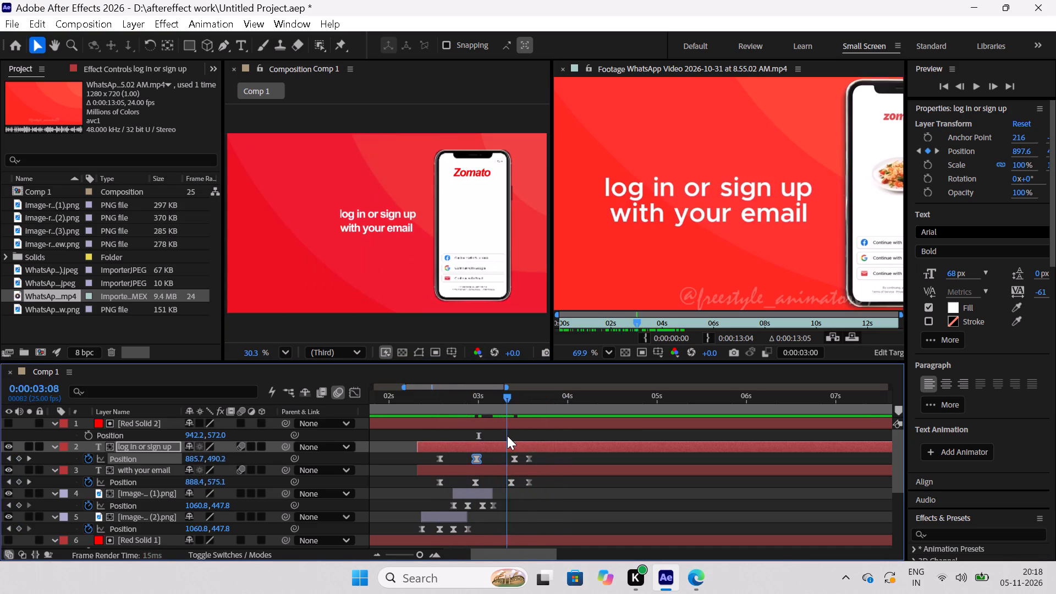
pyautogui.moveTo(507, 436); pyautogui.dragTo(494, 439)
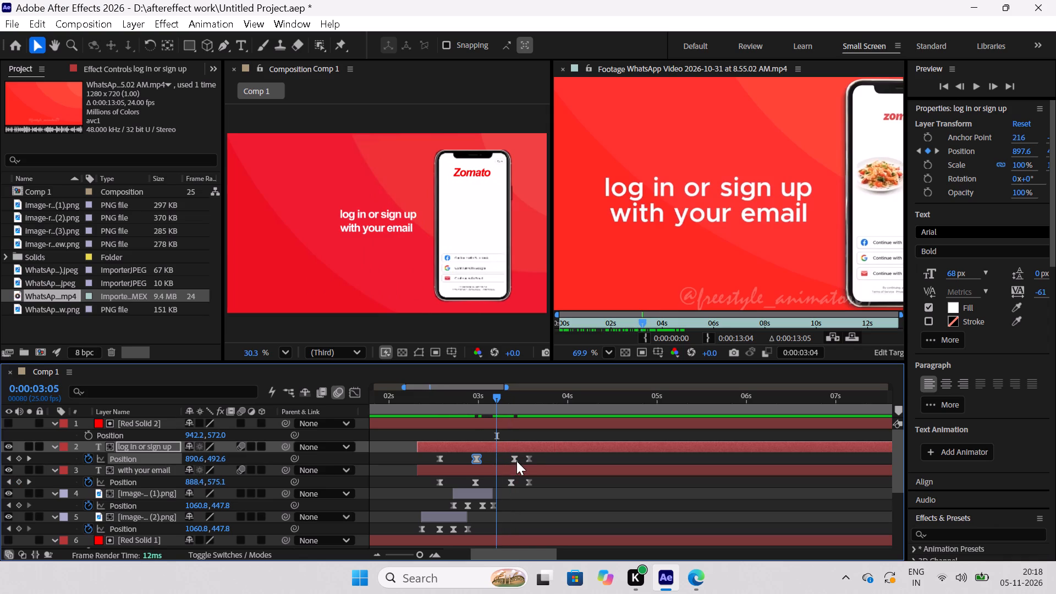
pyautogui.click(516, 451)
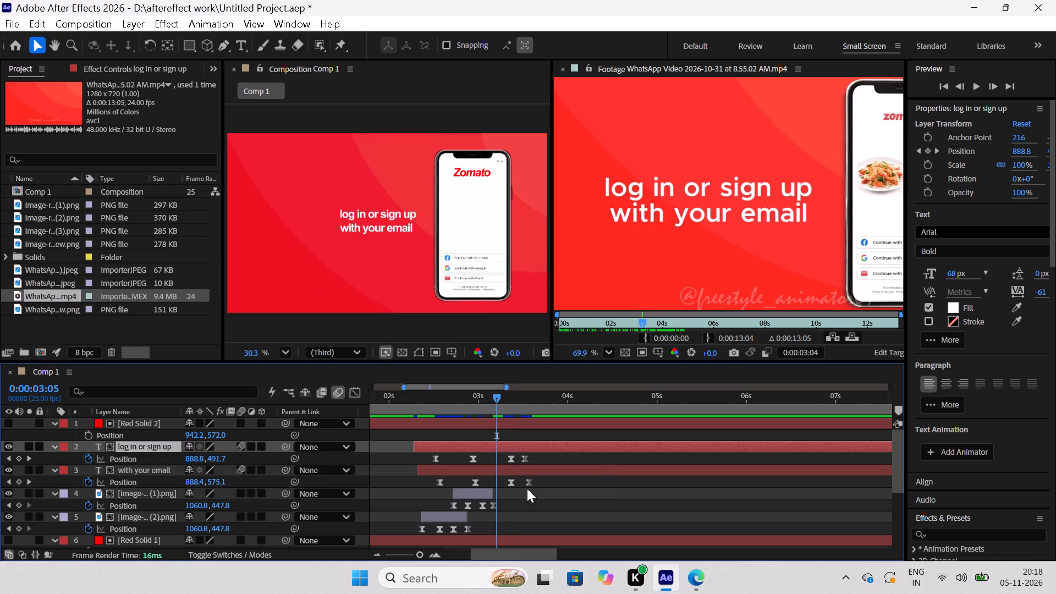
pyautogui.hotkey('ctrl', 'z')
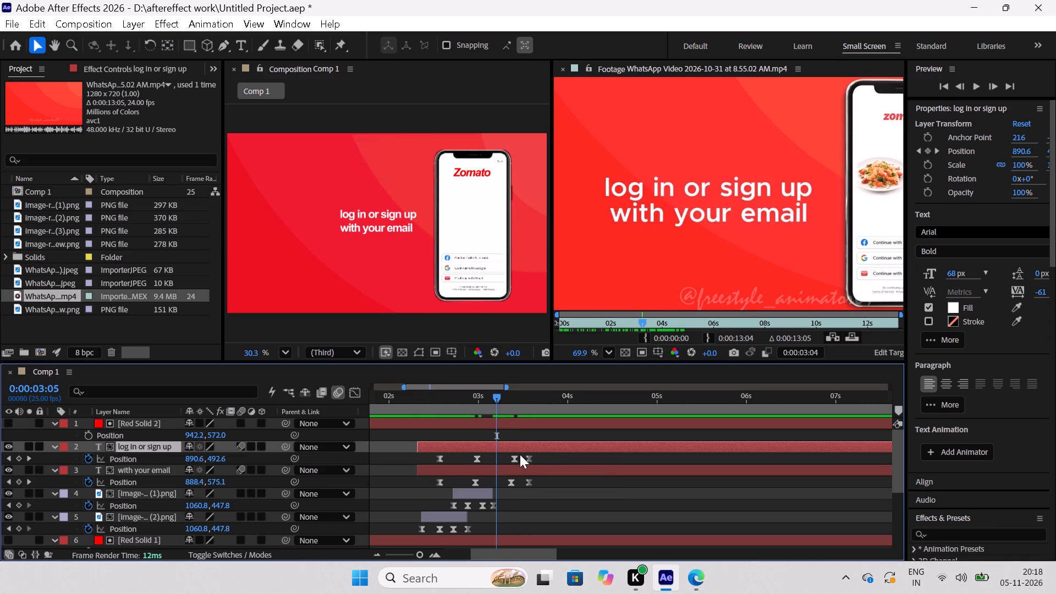
pyautogui.moveTo(515, 457); pyautogui.dragTo(507, 460)
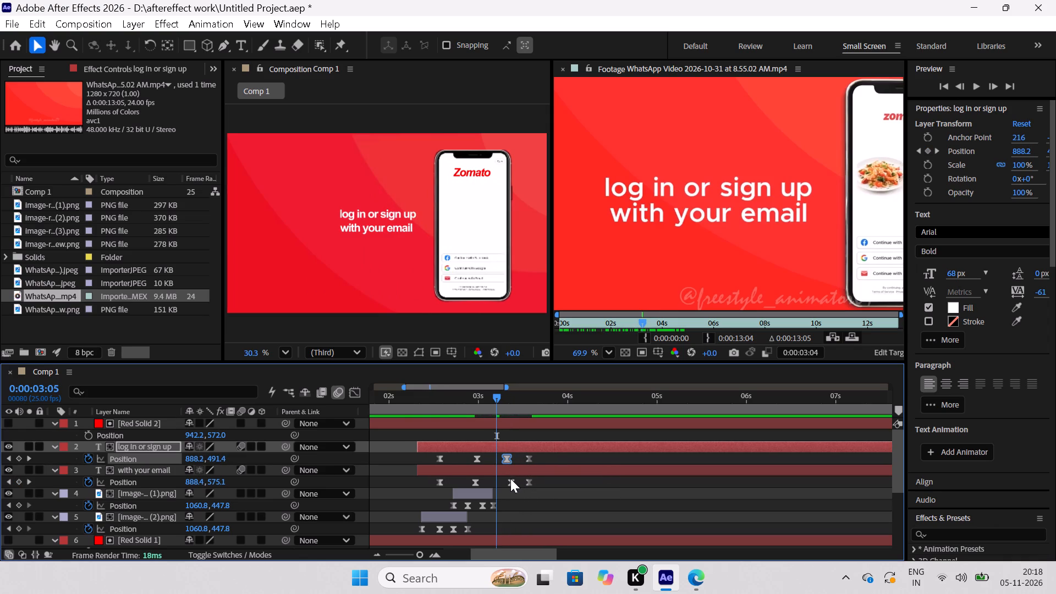
pyautogui.moveTo(510, 479); pyautogui.dragTo(505, 480)
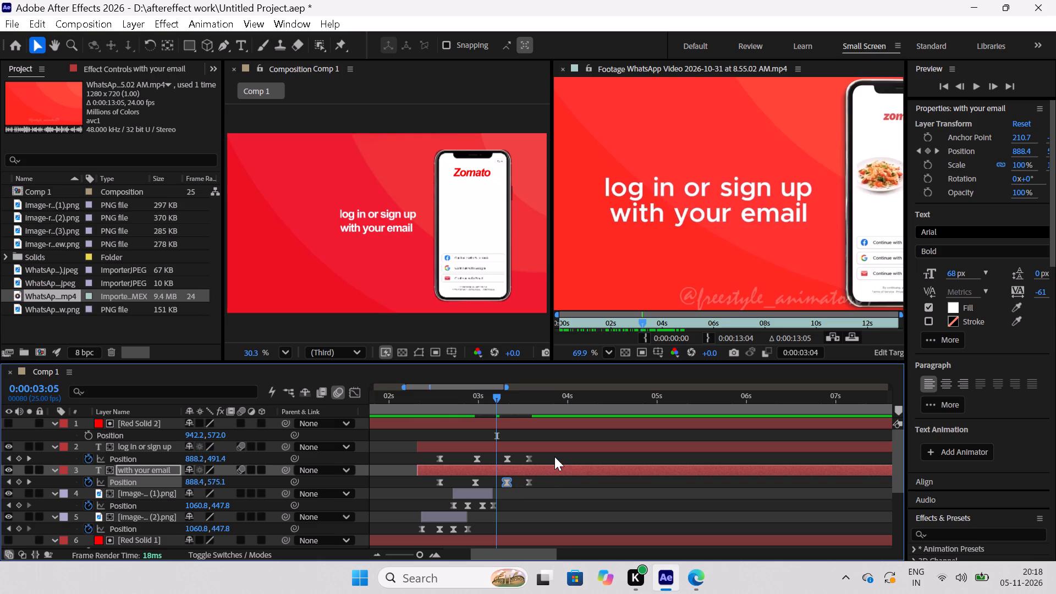
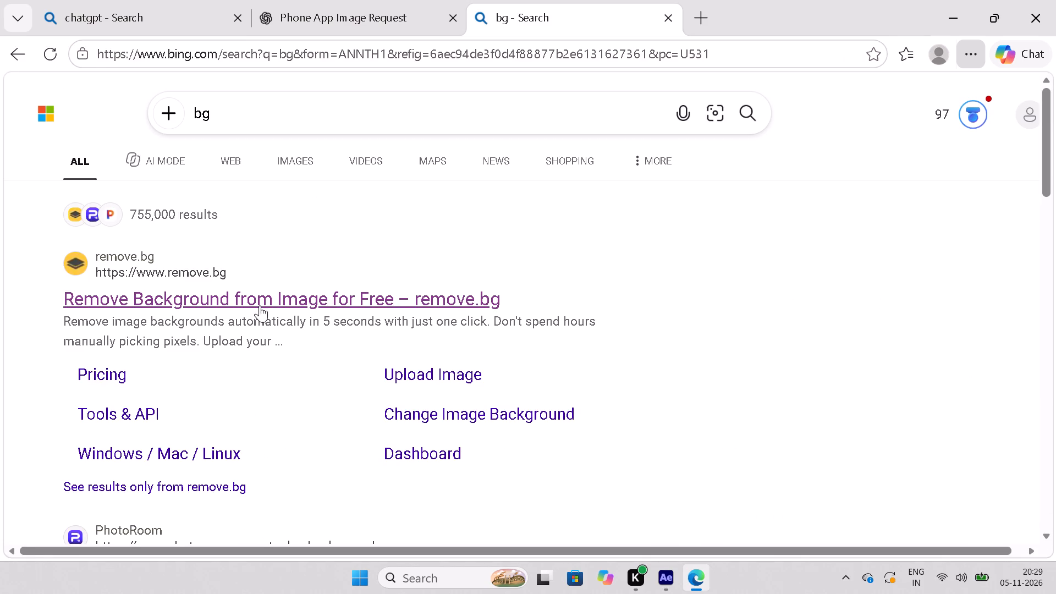
pyautogui.click(448, 371)
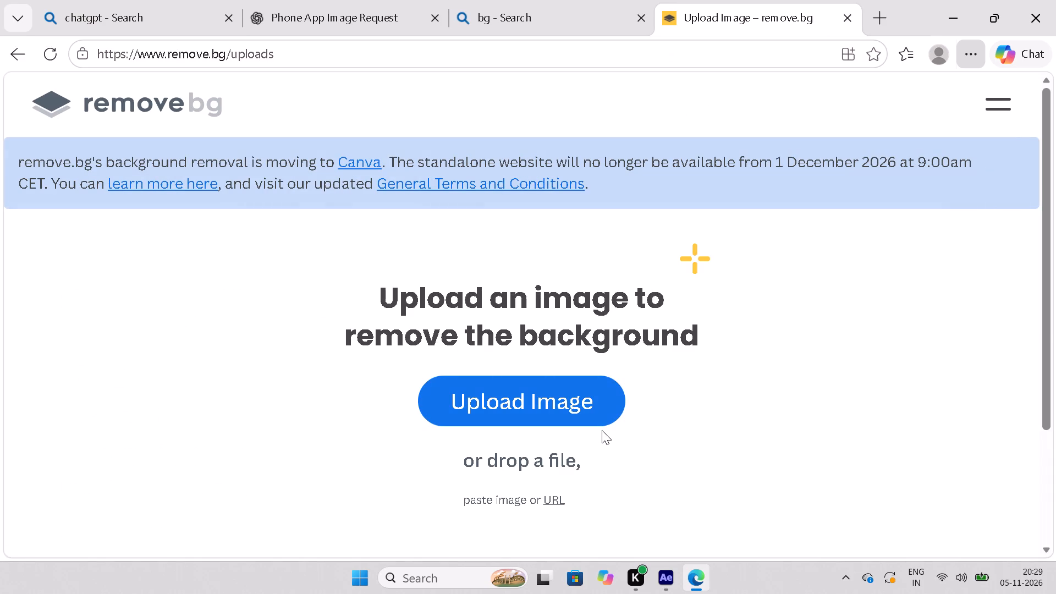
pyautogui.hotkey('ctrl', 'v')
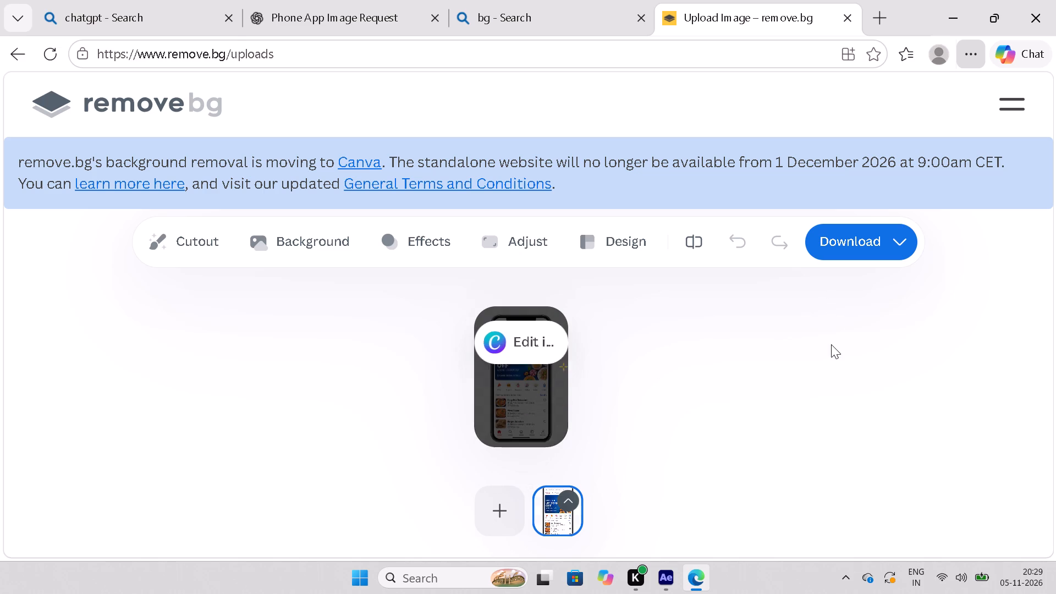
pyautogui.click(857, 250)
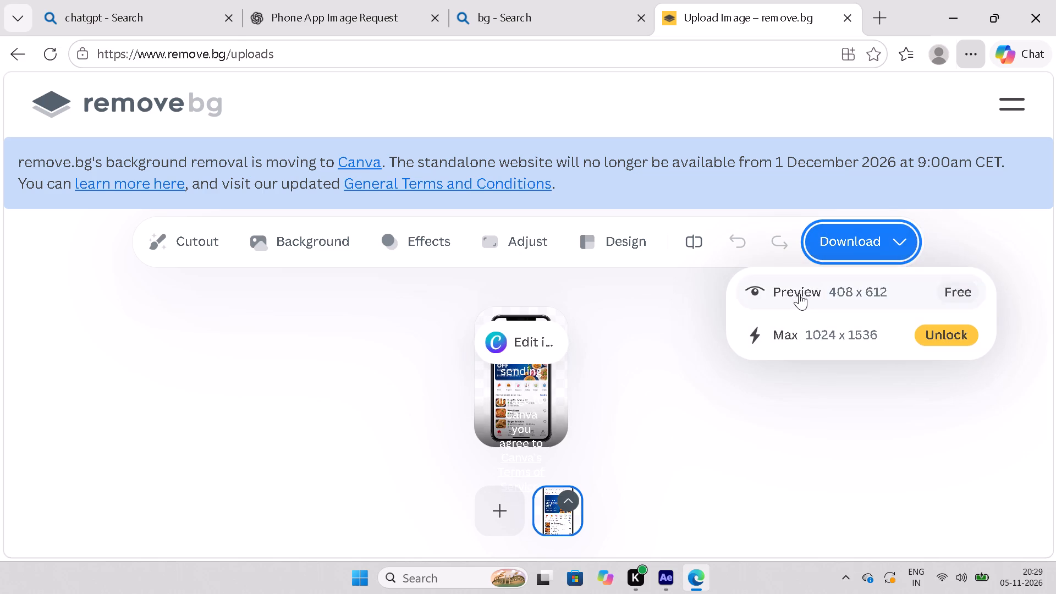
pyautogui.click(799, 293)
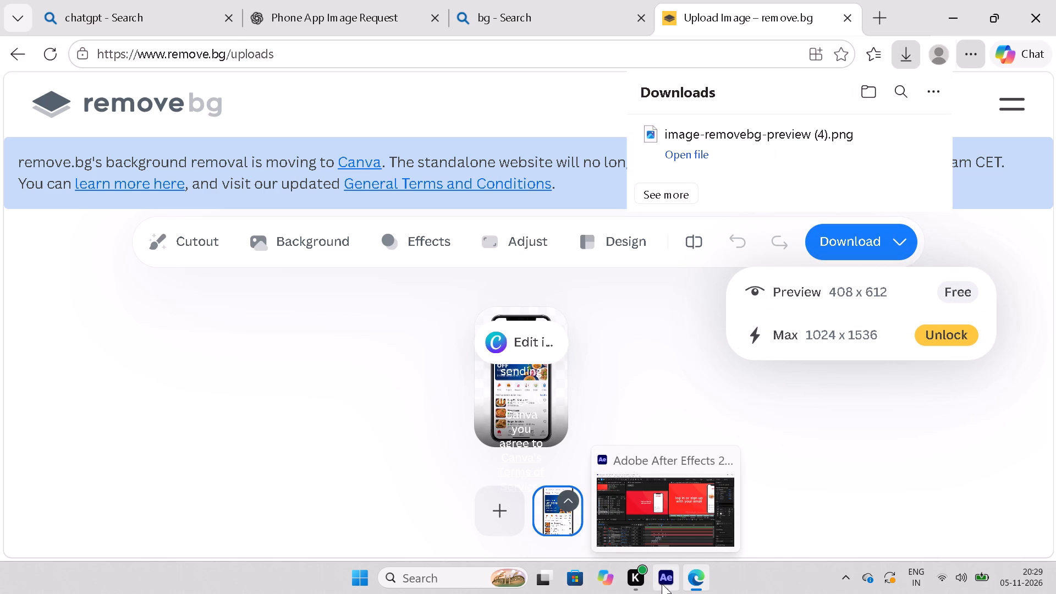
# Bring image-removebg-preview (4).png into the After Effects project and add it as the top layer of Comp 1.
pyautogui.moveTo(766, 137); pyautogui.dragTo(665, 578)
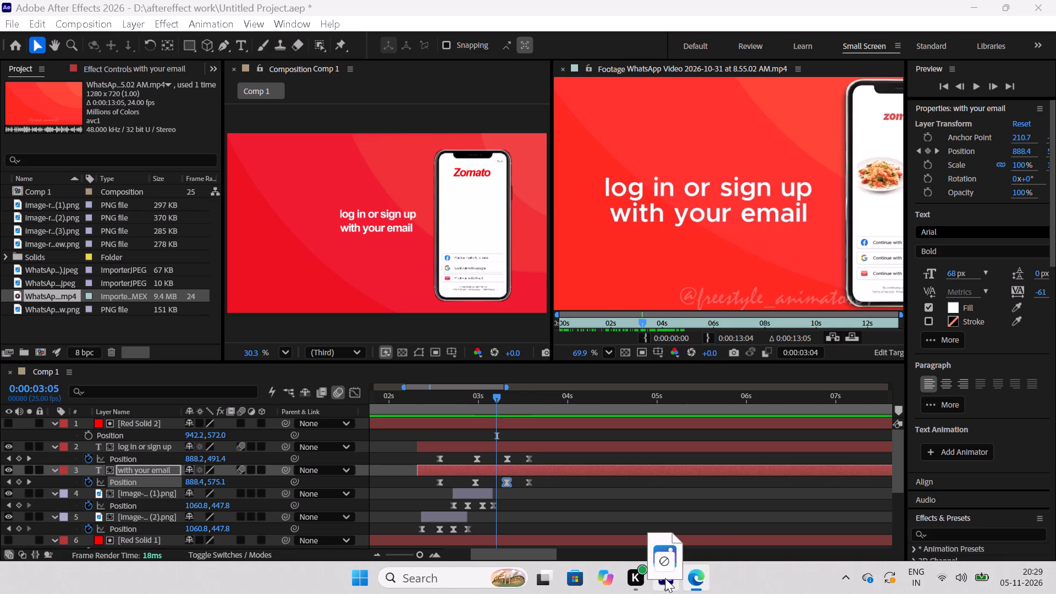
pyautogui.moveTo(665, 578); pyautogui.dragTo(136, 328)
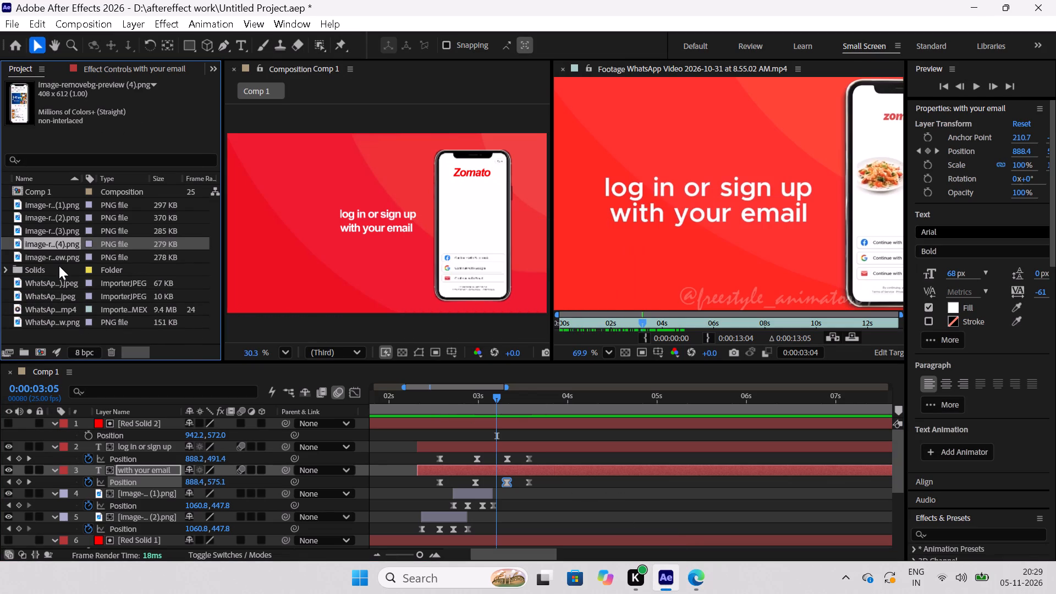
pyautogui.moveTo(63, 243); pyautogui.dragTo(161, 419)
pyautogui.moveTo(391, 252); pyautogui.dragTo(381, 255)
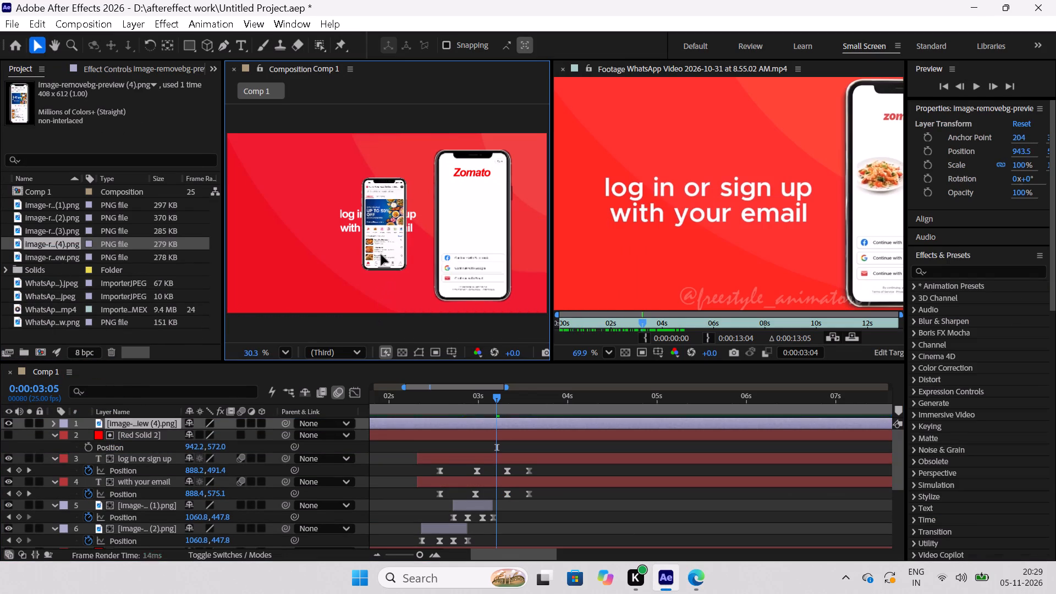
pyautogui.moveTo(381, 255); pyautogui.dragTo(416, 330)
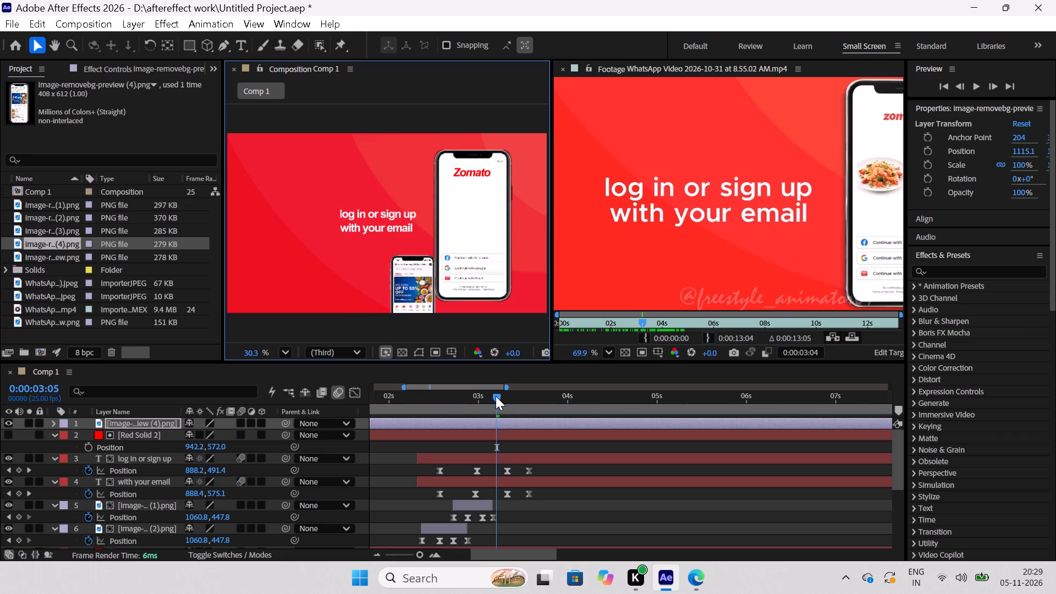
# Move the last Position keyframes of "Zomato 2" and the login-screen phone image to 0:00:03:14.
pyautogui.moveTo(496, 396); pyautogui.dragTo(529, 426)
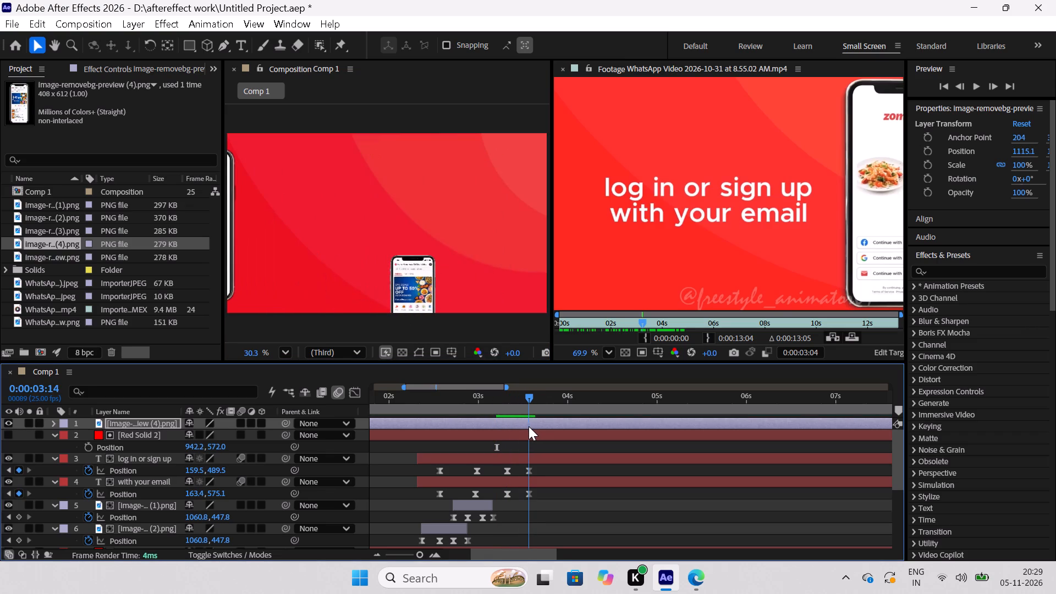
pyautogui.moveTo(529, 426); pyautogui.dragTo(528, 426)
pyautogui.click(421, 284)
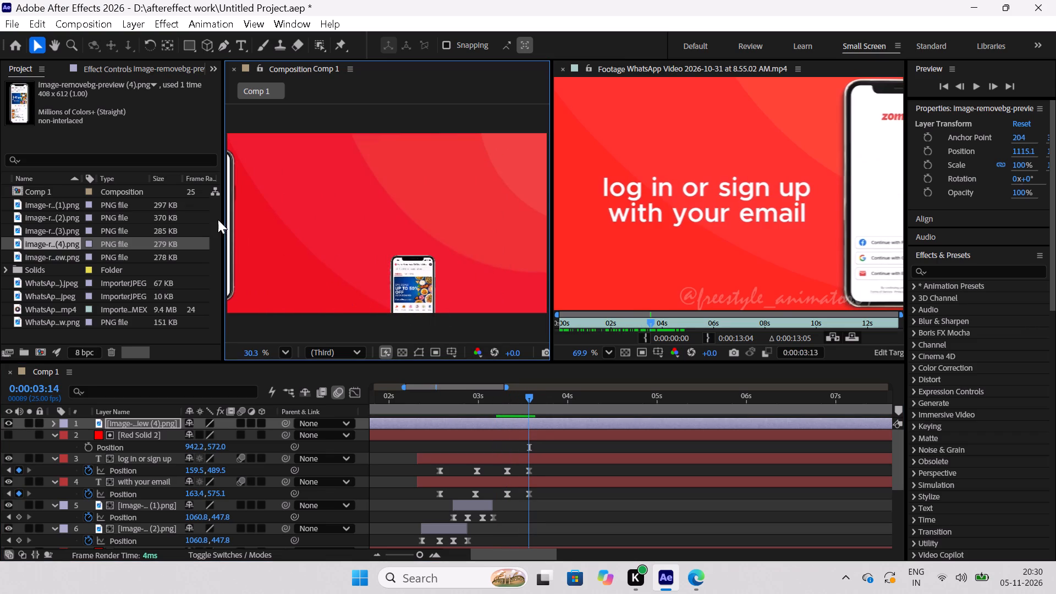
pyautogui.scroll(-1, 258, 235)
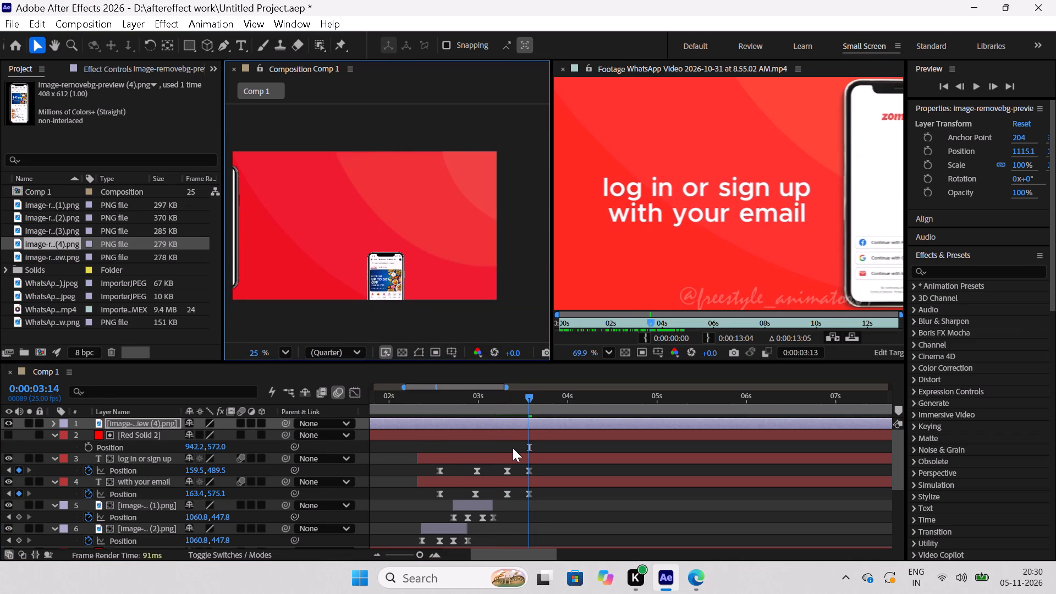
pyautogui.scroll(-3, 513, 448)
pyautogui.moveTo(568, 484); pyautogui.dragTo(535, 506)
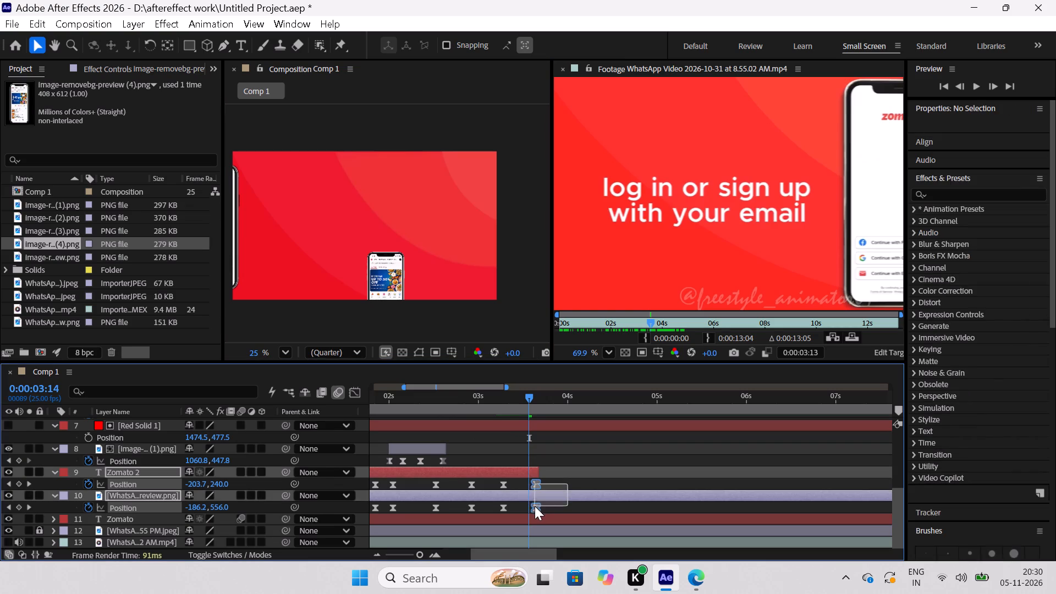
pyautogui.moveTo(535, 506); pyautogui.dragTo(525, 507)
pyautogui.moveTo(535, 505); pyautogui.dragTo(526, 505)
# Move the new food-app phone to about X 1335 in Comp 1 and scale it to 173%.
pyautogui.click(391, 278)
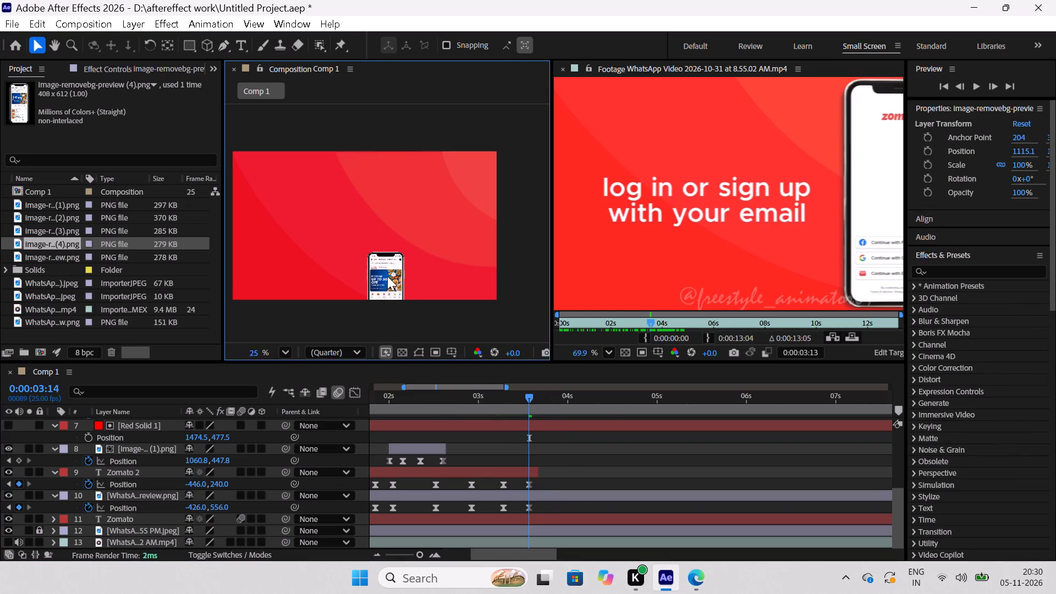
pyautogui.moveTo(383, 271); pyautogui.dragTo(413, 205)
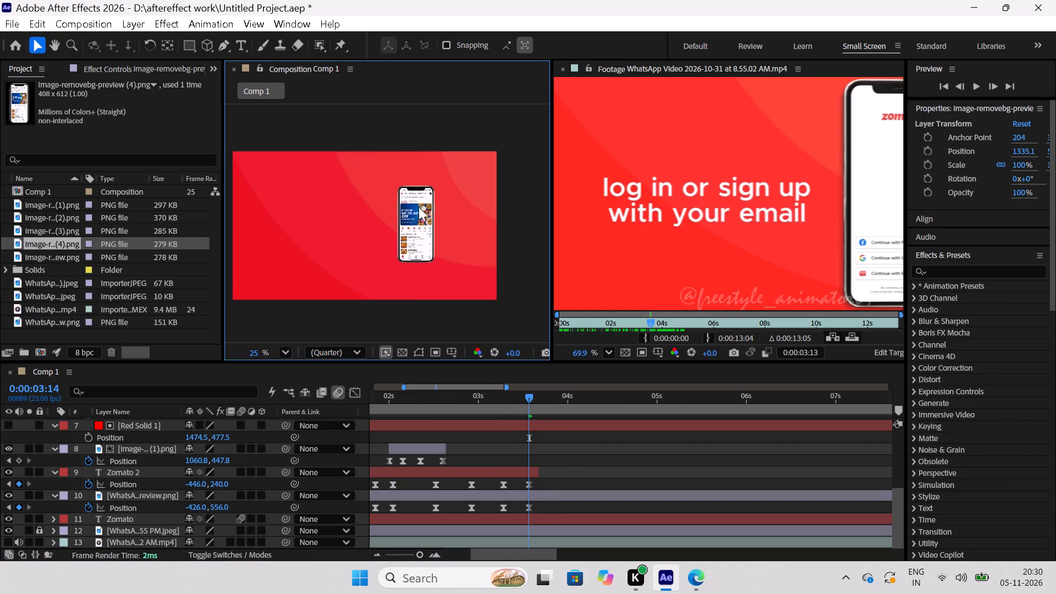
pyautogui.scroll(3, 123, 457)
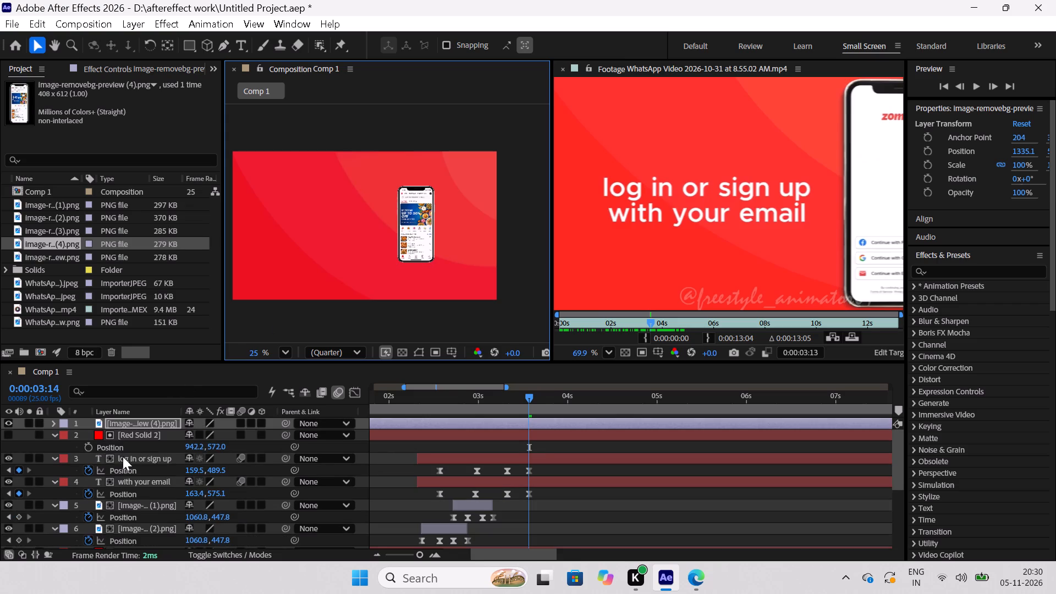
pyautogui.scroll(2, 123, 457)
pyautogui.click(156, 420)
pyautogui.press('s')
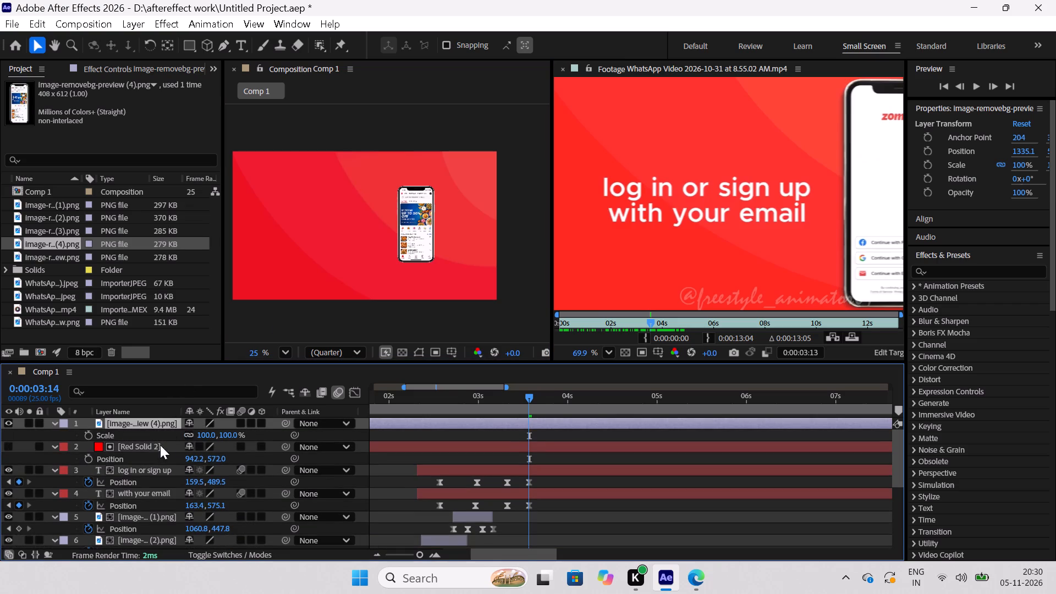
pyautogui.moveTo(199, 437); pyautogui.dragTo(217, 443)
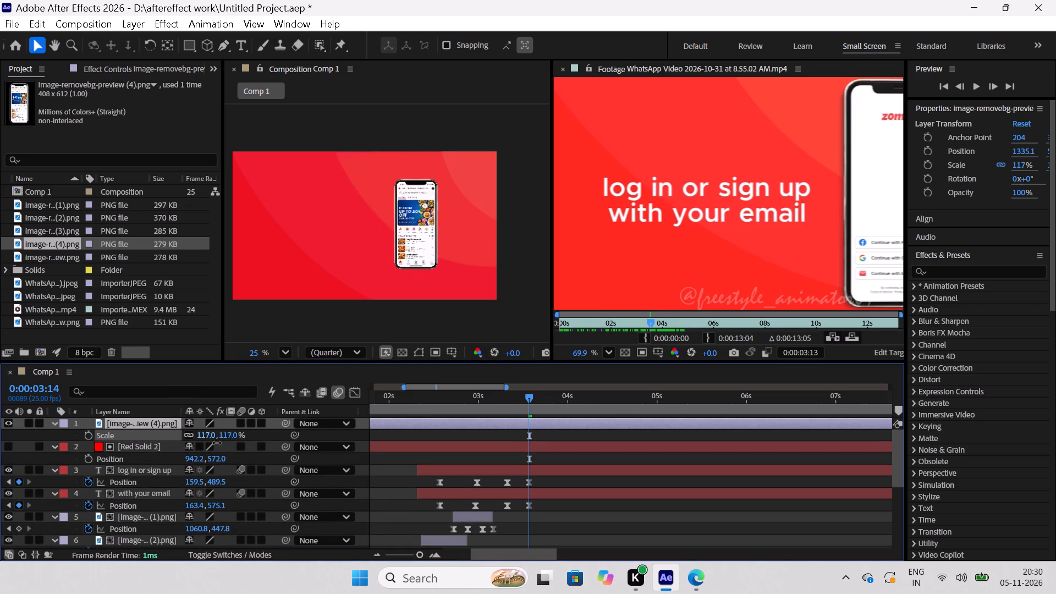
pyautogui.moveTo(217, 443); pyautogui.dragTo(260, 448)
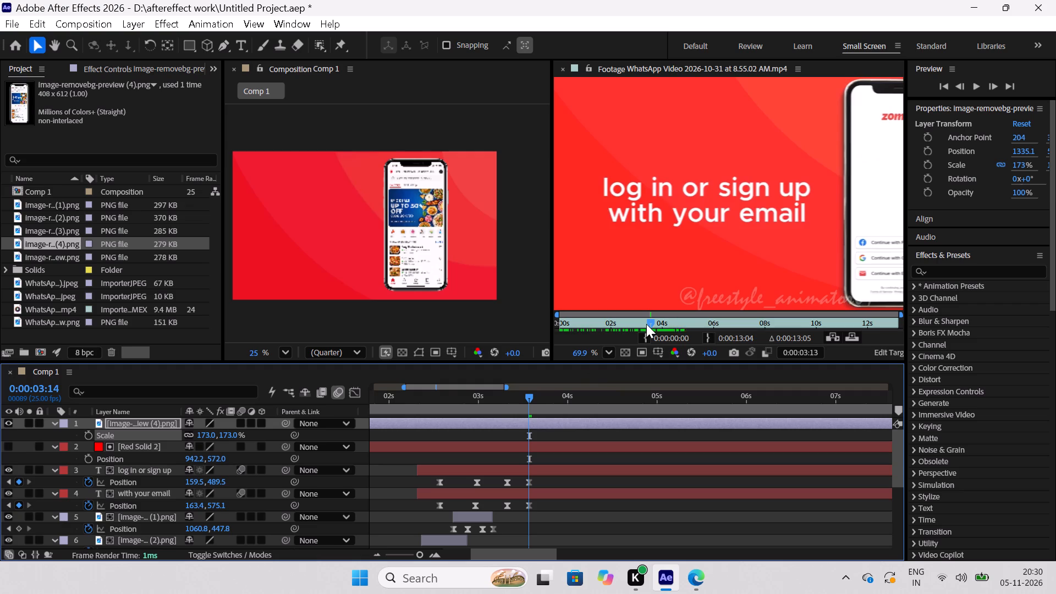
# Place the food-app phone at about X 323 at 0:00:04:15, following the reference video's frame at 0:00:04:14.
pyautogui.moveTo(650, 324); pyautogui.dragTo(656, 325)
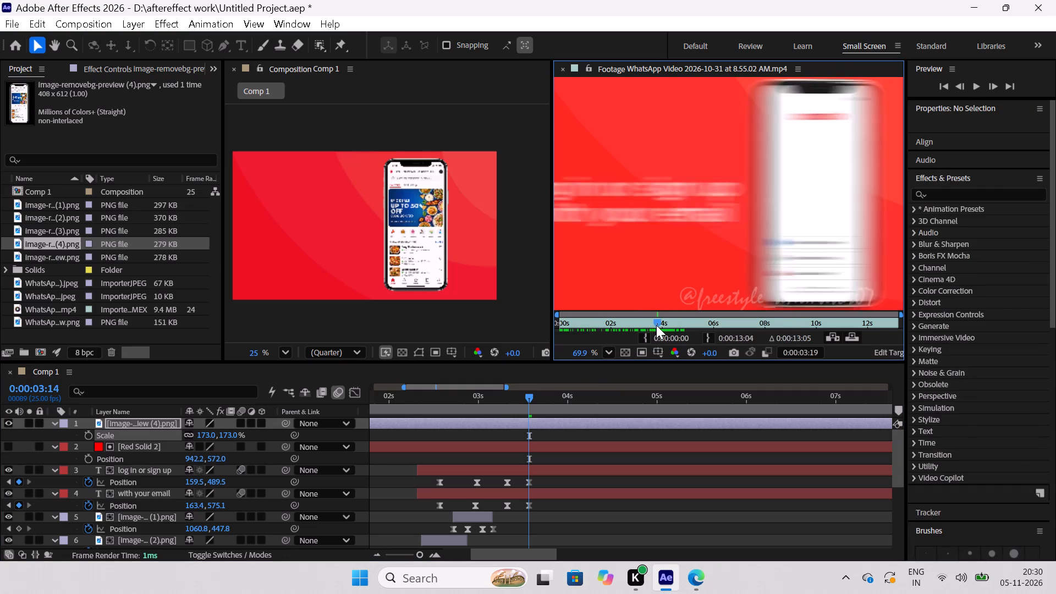
pyautogui.moveTo(656, 325); pyautogui.dragTo(672, 332)
pyautogui.scroll(-3, 656, 253)
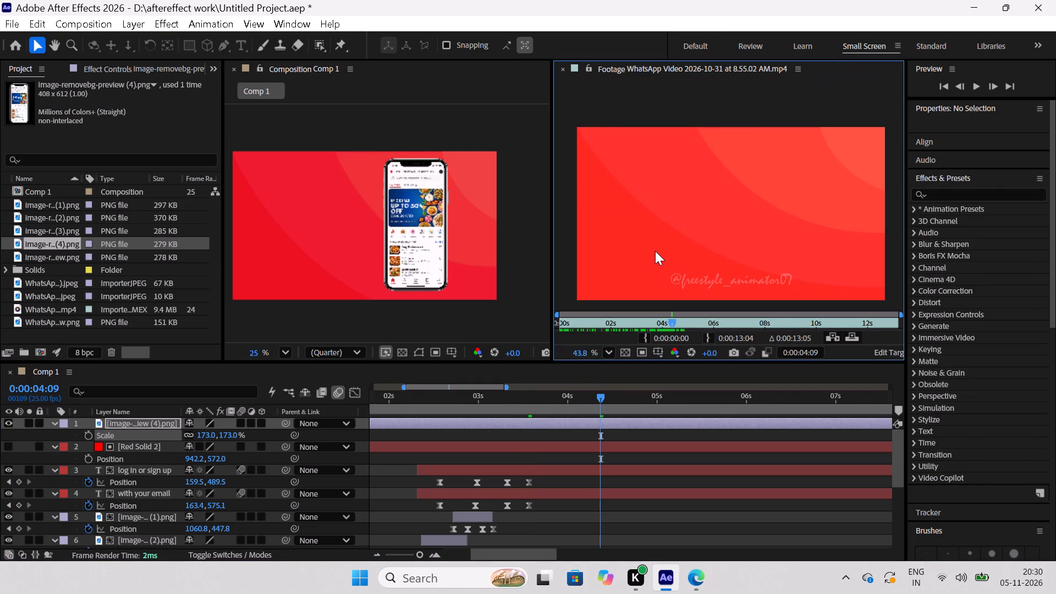
pyautogui.moveTo(675, 320); pyautogui.dragTo(680, 329)
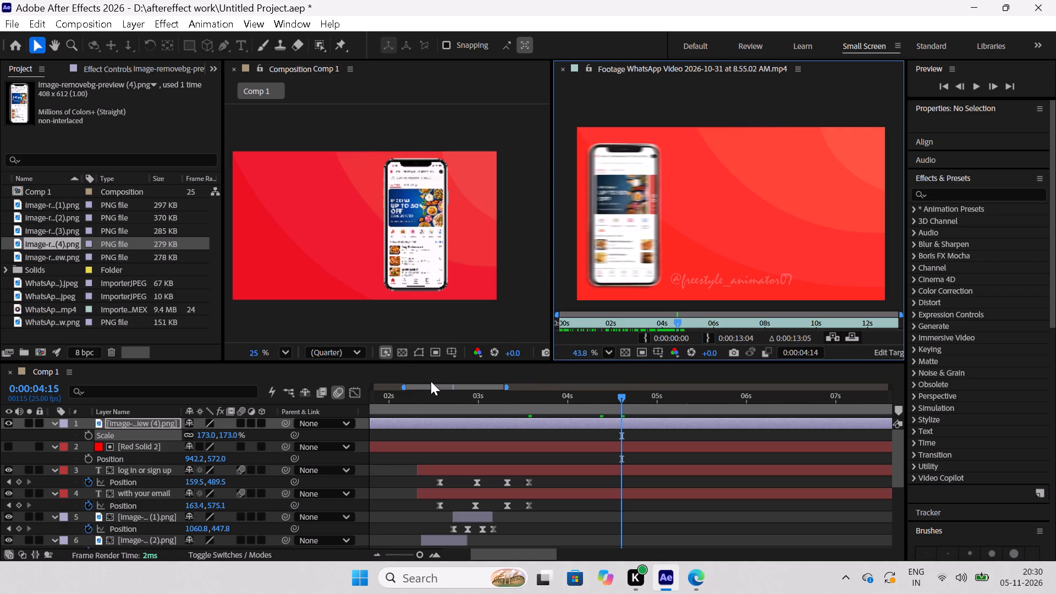
pyautogui.moveTo(412, 249); pyautogui.dragTo(249, 235)
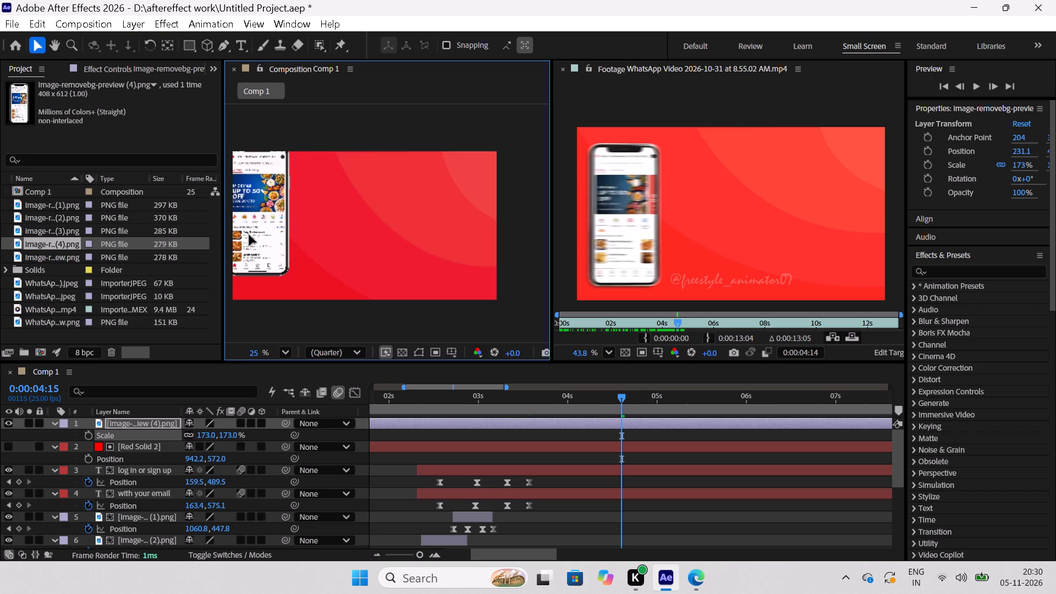
pyautogui.moveTo(249, 235); pyautogui.dragTo(273, 252)
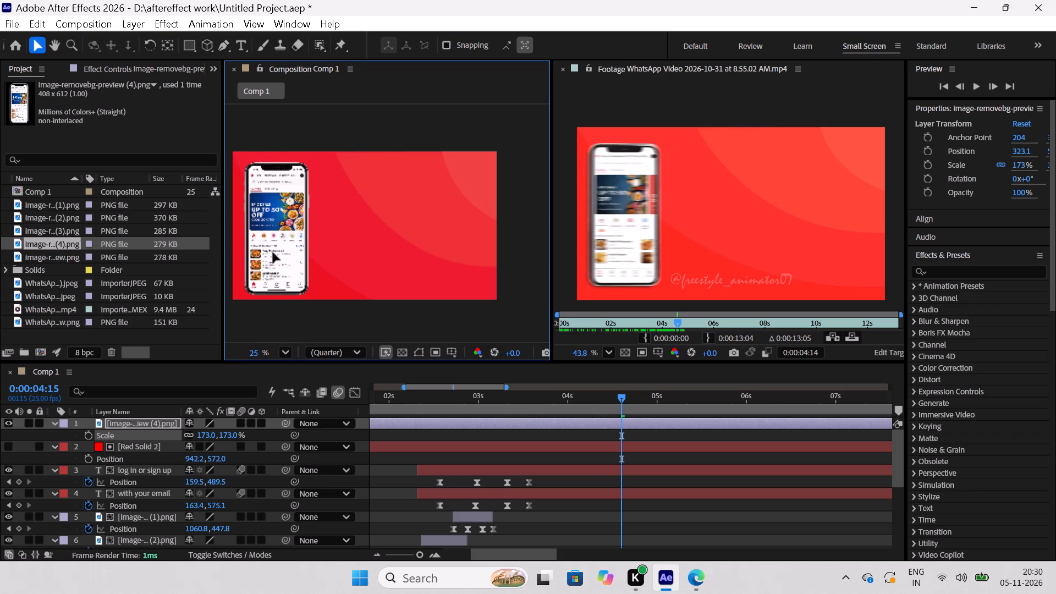
pyautogui.moveTo(273, 252); pyautogui.dragTo(272, 251)
pyautogui.click(273, 312)
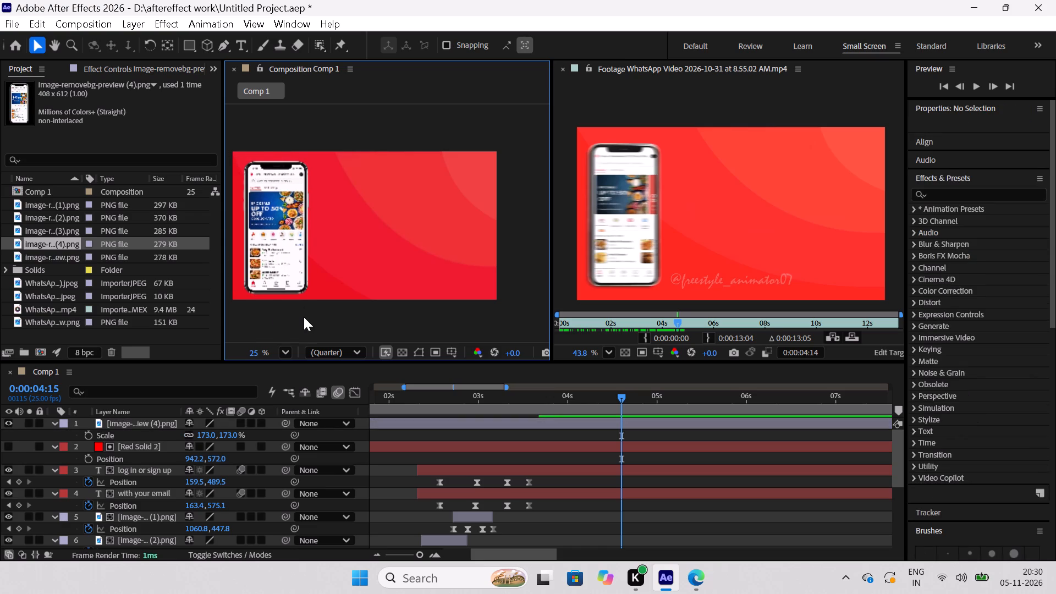
pyautogui.click(303, 302)
# Add a Position keyframe to the food-app phone at 0:00:03:14 with X about -261, beyond the frame's left edge.
pyautogui.moveTo(623, 399); pyautogui.dragTo(542, 428)
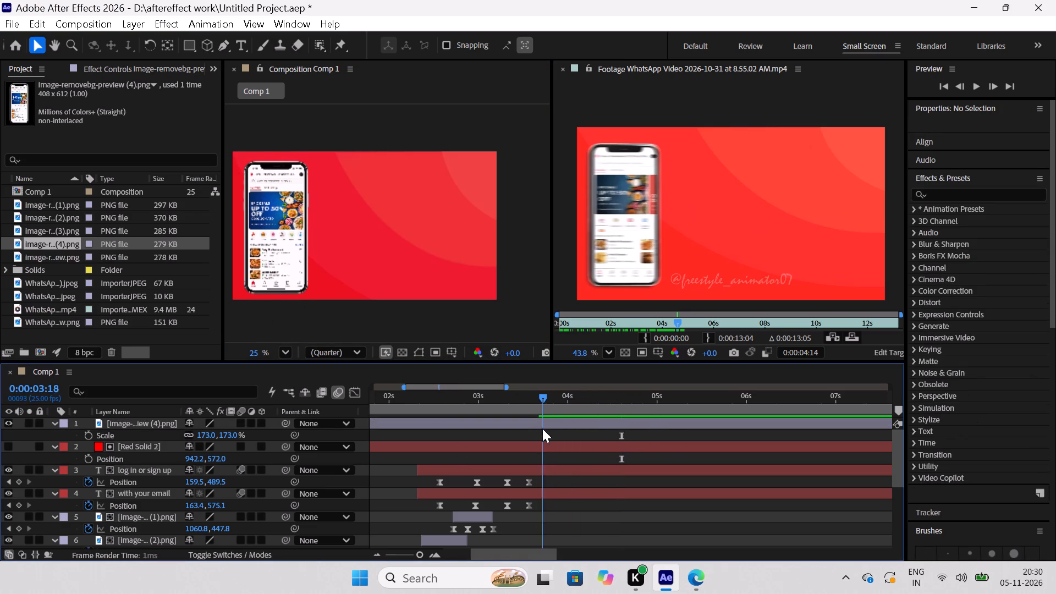
pyautogui.moveTo(542, 428); pyautogui.dragTo(529, 439)
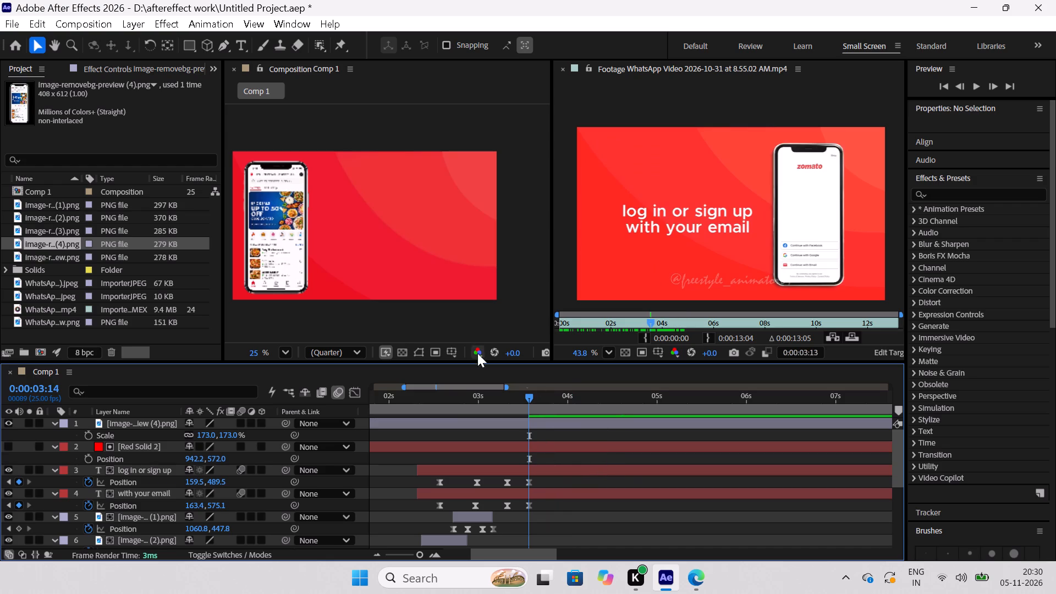
pyautogui.click(252, 232)
pyautogui.click(129, 425)
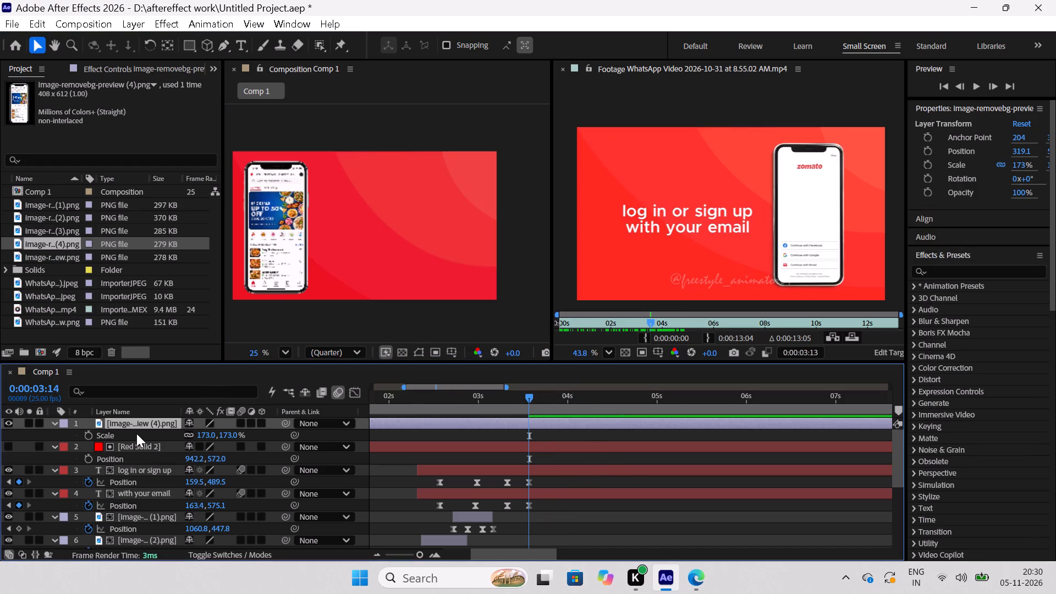
pyautogui.press('p')
pyautogui.click(86, 430)
pyautogui.moveTo(200, 436); pyautogui.dragTo(170, 442)
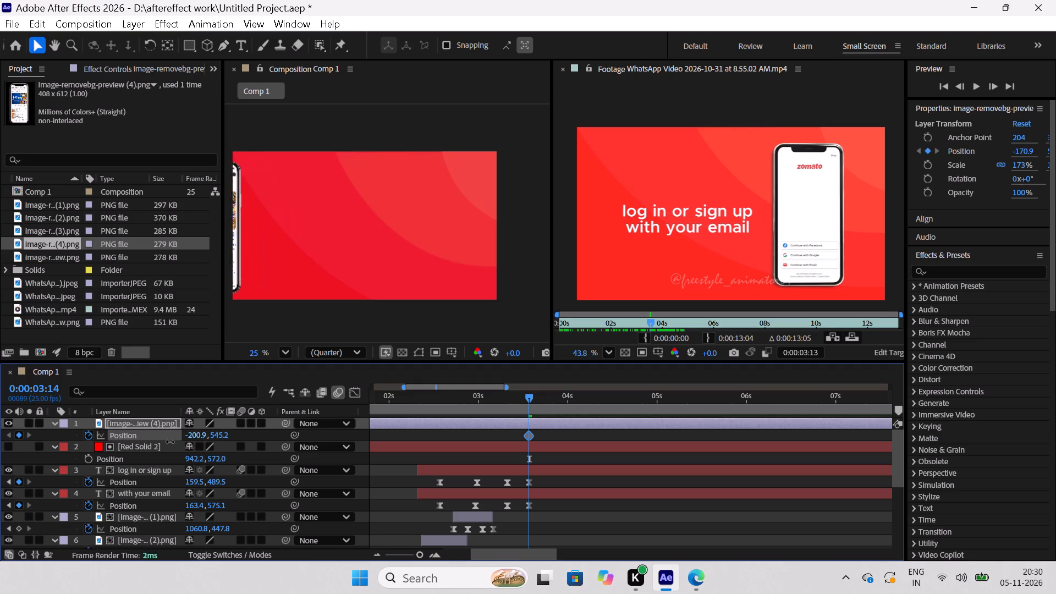
pyautogui.moveTo(170, 442); pyautogui.dragTo(168, 443)
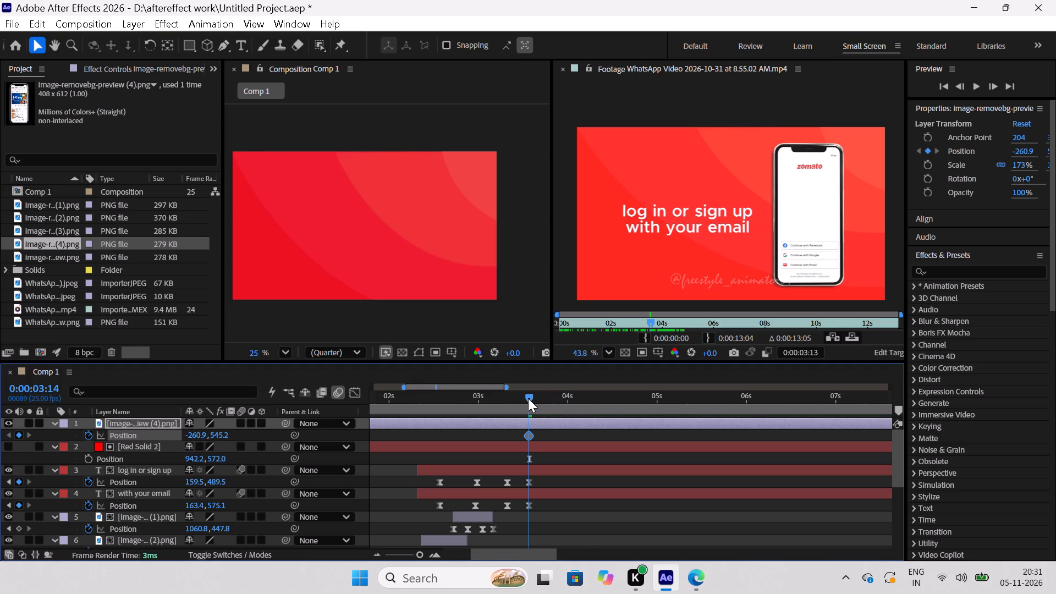
# Add a second Position keyframe to the food-app phone at 0:00:03:17 with X about 299.
pyautogui.moveTo(528, 398); pyautogui.dragTo(540, 410)
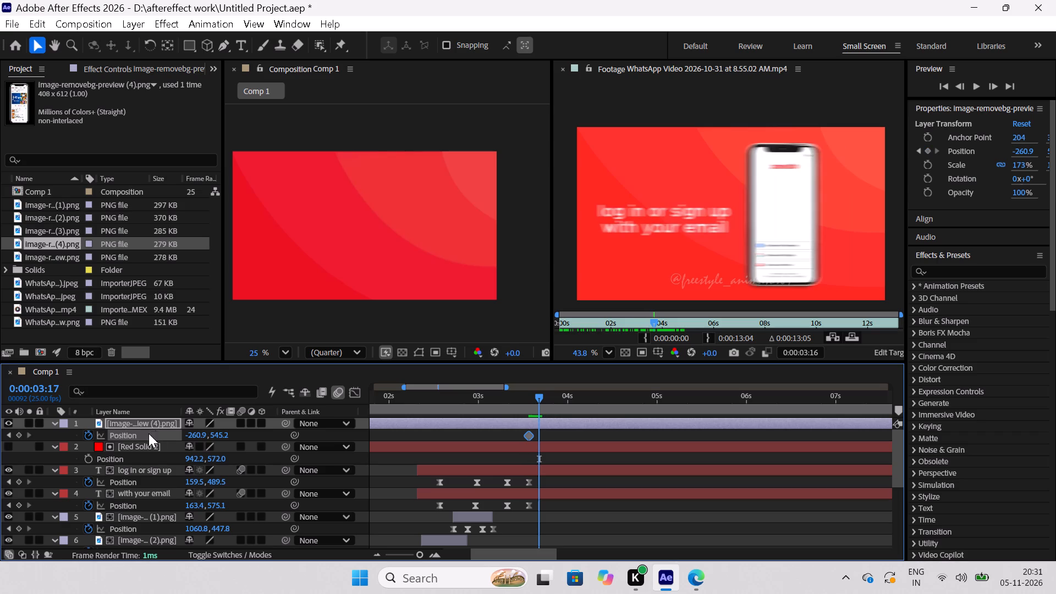
pyautogui.keyDown('shift'); pyautogui.moveTo(198, 435); pyautogui.dragTo(205, 436); pyautogui.keyUp('shift')
pyautogui.keyDown('shift'); pyautogui.moveTo(205, 436); pyautogui.dragTo(245, 443); pyautogui.keyUp('shift')
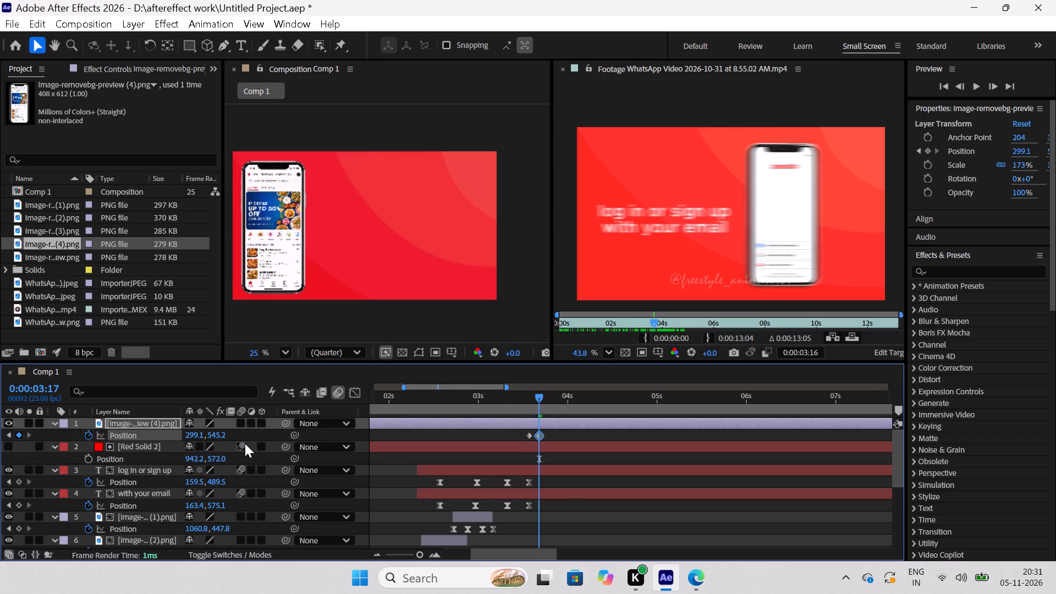
# Apply Easy Ease to the food-app phone's two Position keyframes and enable motion blur on its layer.
pyautogui.moveTo(558, 431); pyautogui.dragTo(514, 439)
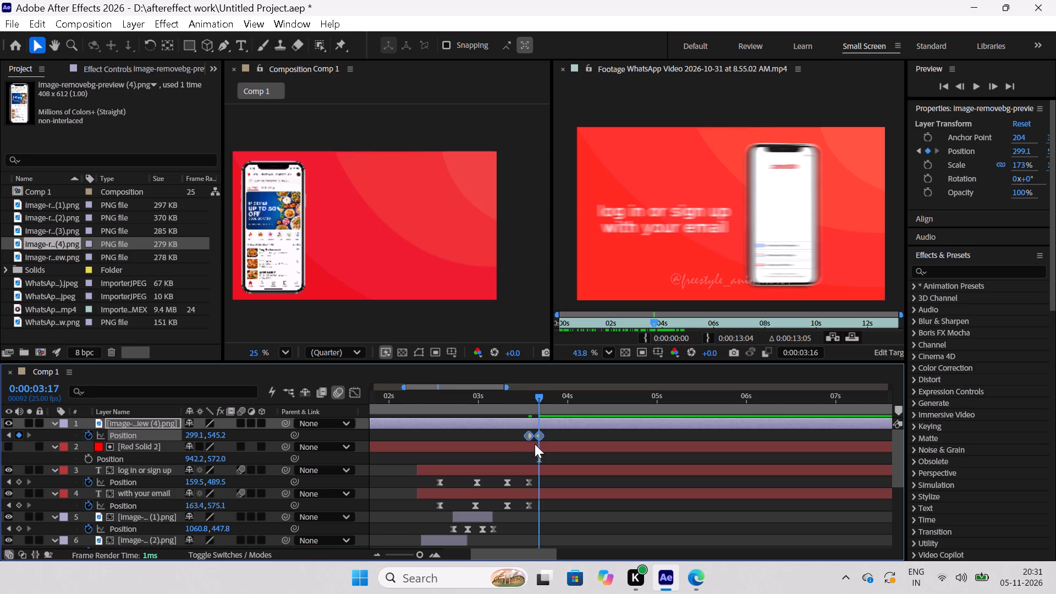
pyautogui.press('F9')
pyautogui.click(239, 424)
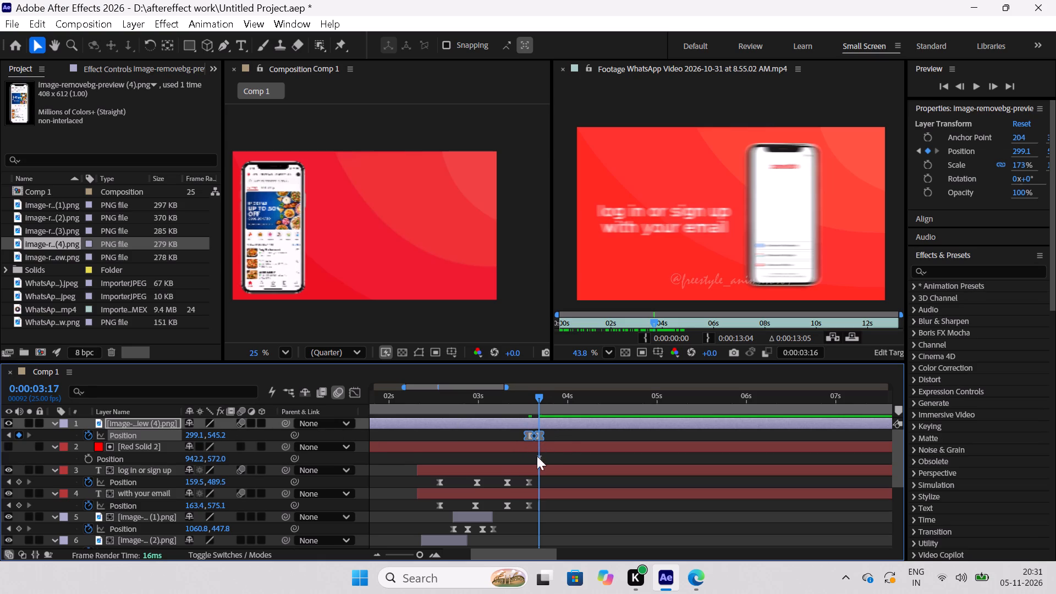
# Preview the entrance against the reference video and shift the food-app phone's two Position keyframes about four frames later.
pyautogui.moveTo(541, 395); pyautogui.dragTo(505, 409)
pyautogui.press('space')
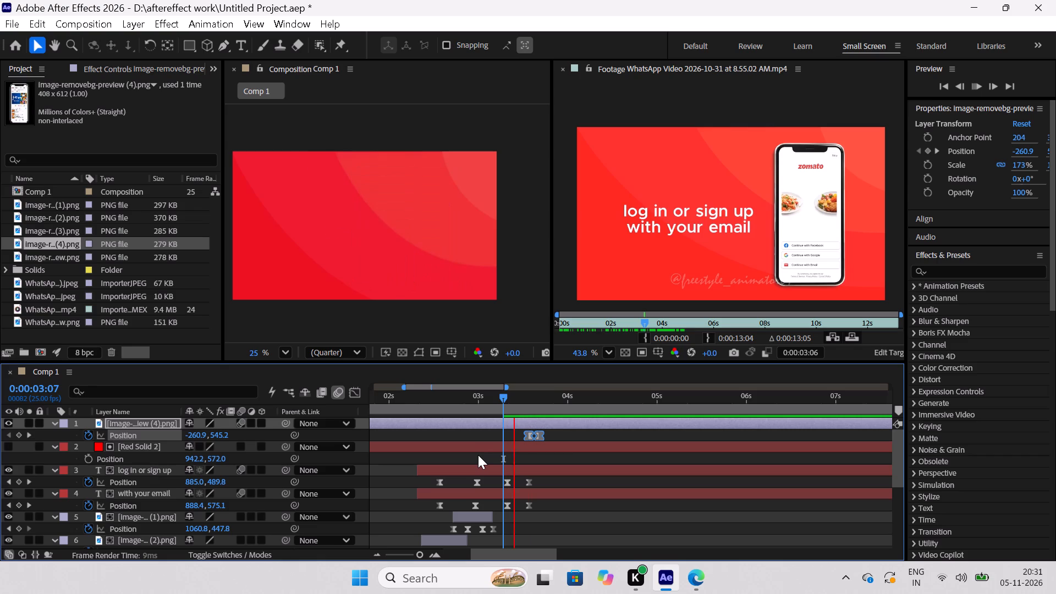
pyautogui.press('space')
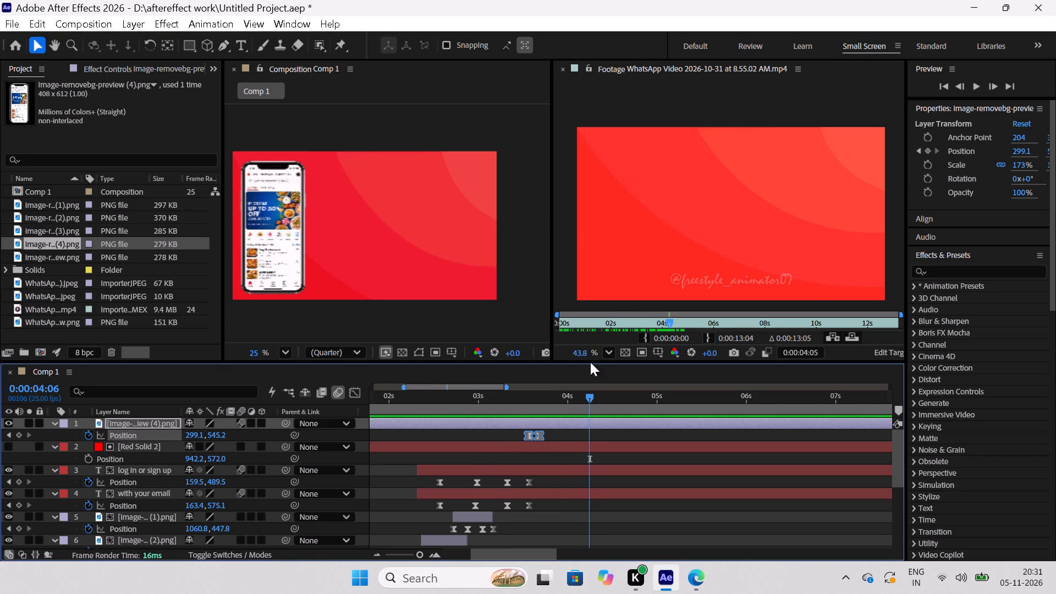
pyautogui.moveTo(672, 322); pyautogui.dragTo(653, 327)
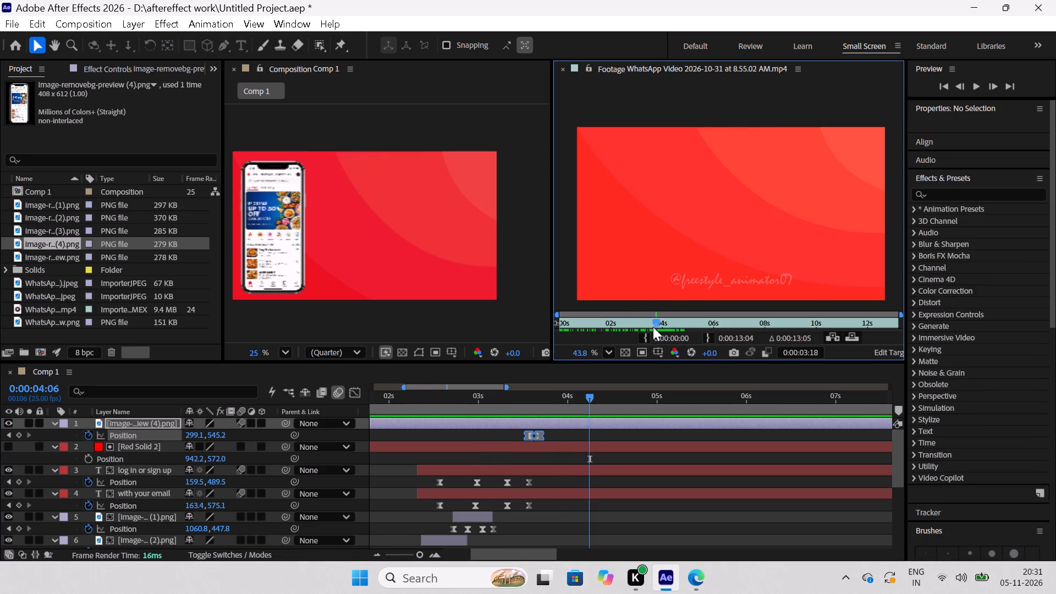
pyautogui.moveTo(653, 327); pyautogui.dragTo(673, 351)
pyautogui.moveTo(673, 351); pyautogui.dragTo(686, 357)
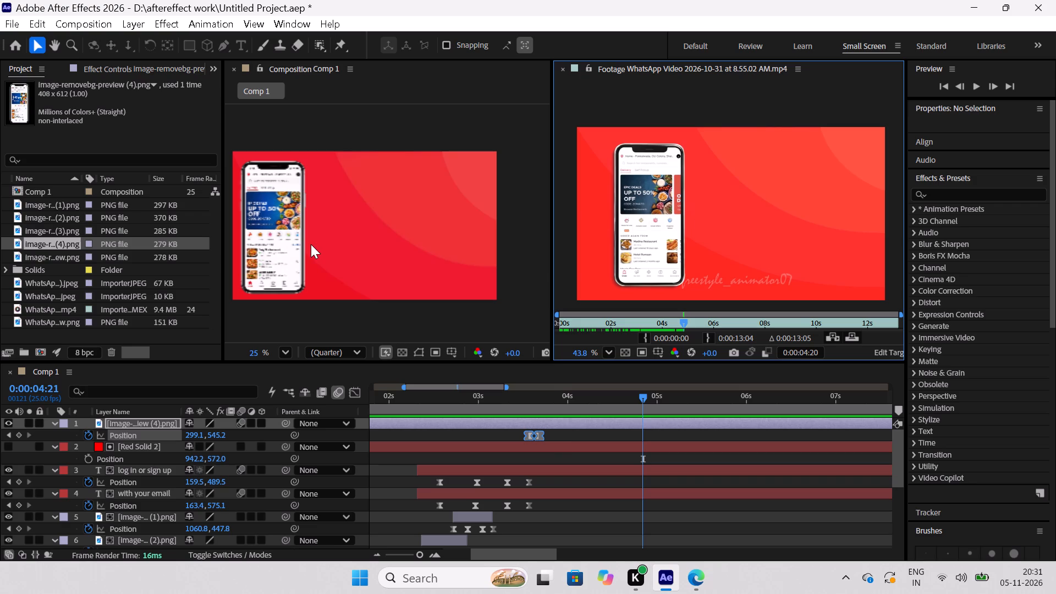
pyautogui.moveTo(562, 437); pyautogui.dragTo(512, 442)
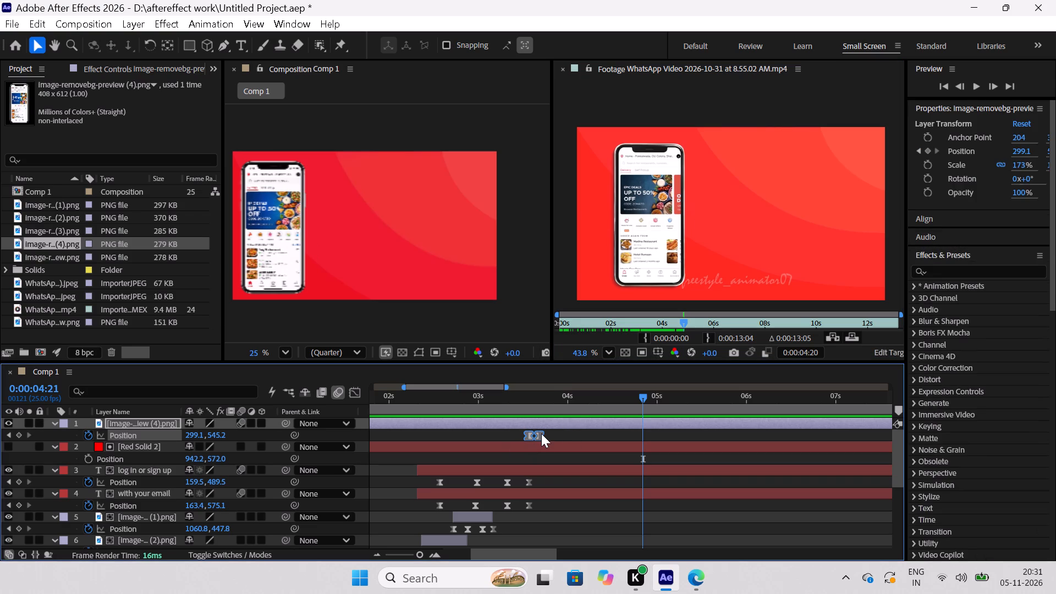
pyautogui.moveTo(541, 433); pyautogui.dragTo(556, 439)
# Preview Comp 1 and delay the food-app phone's two Position keyframes to about 0:00:04:09 and 0:00:04:12.
pyautogui.moveTo(639, 399); pyautogui.dragTo(586, 398)
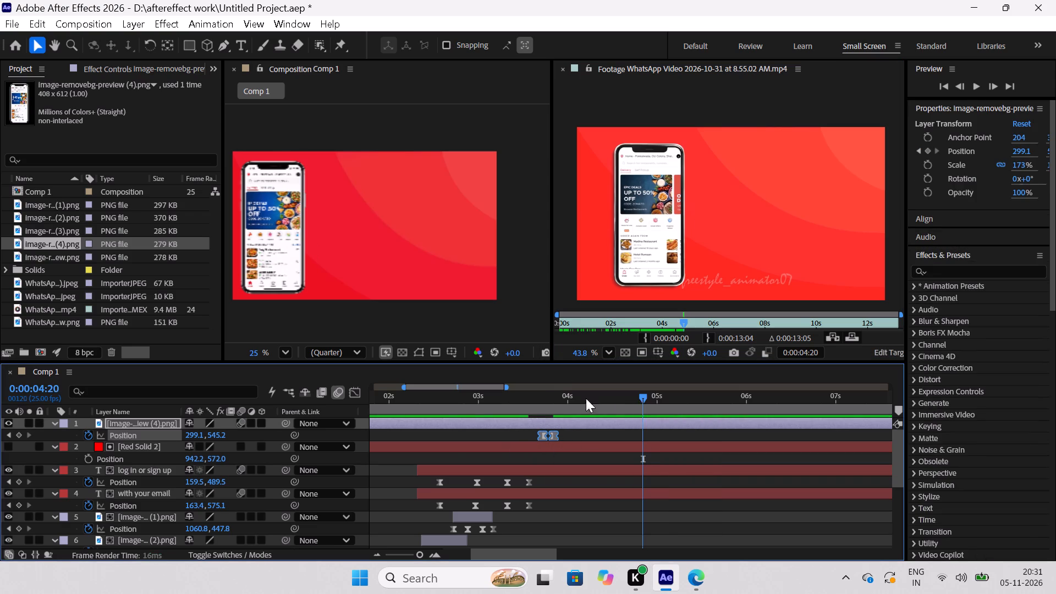
pyautogui.moveTo(586, 398); pyautogui.dragTo(337, 415)
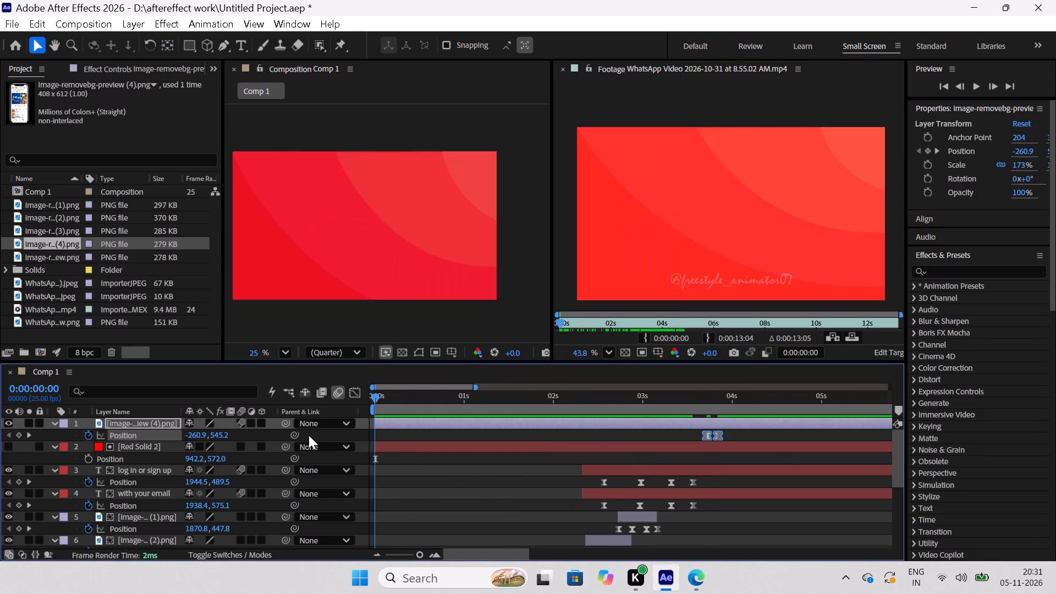
pyautogui.press('space')
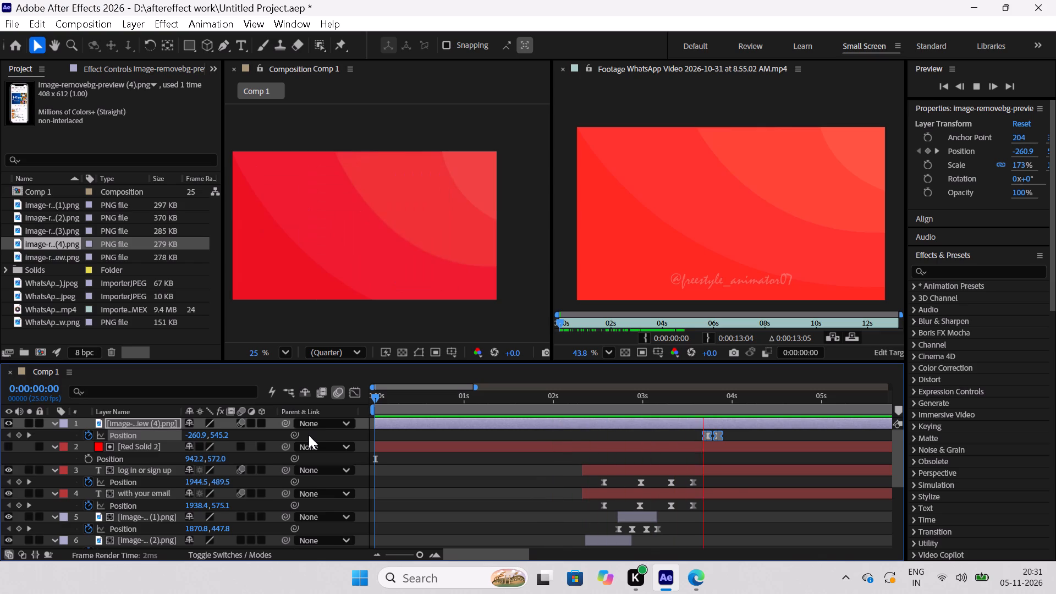
pyautogui.press('space')
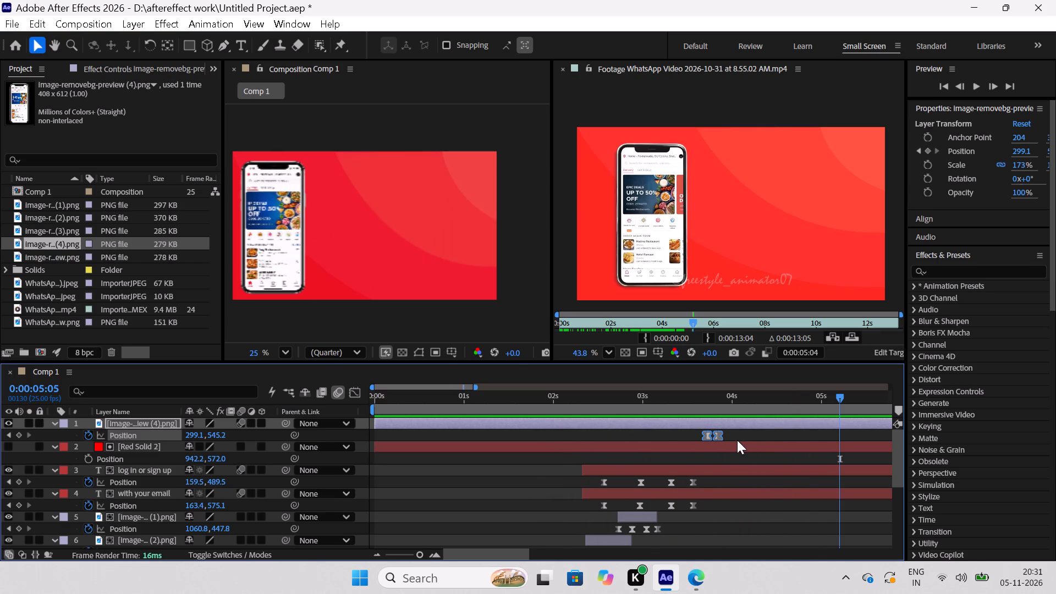
pyautogui.moveTo(719, 435); pyautogui.dragTo(745, 437)
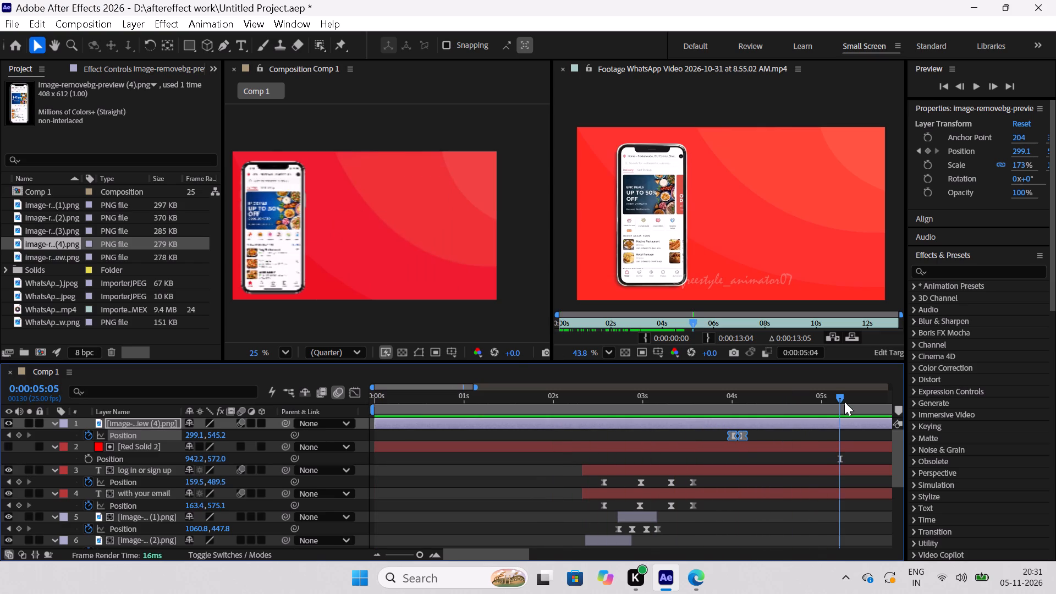
pyautogui.moveTo(838, 395); pyautogui.dragTo(631, 456)
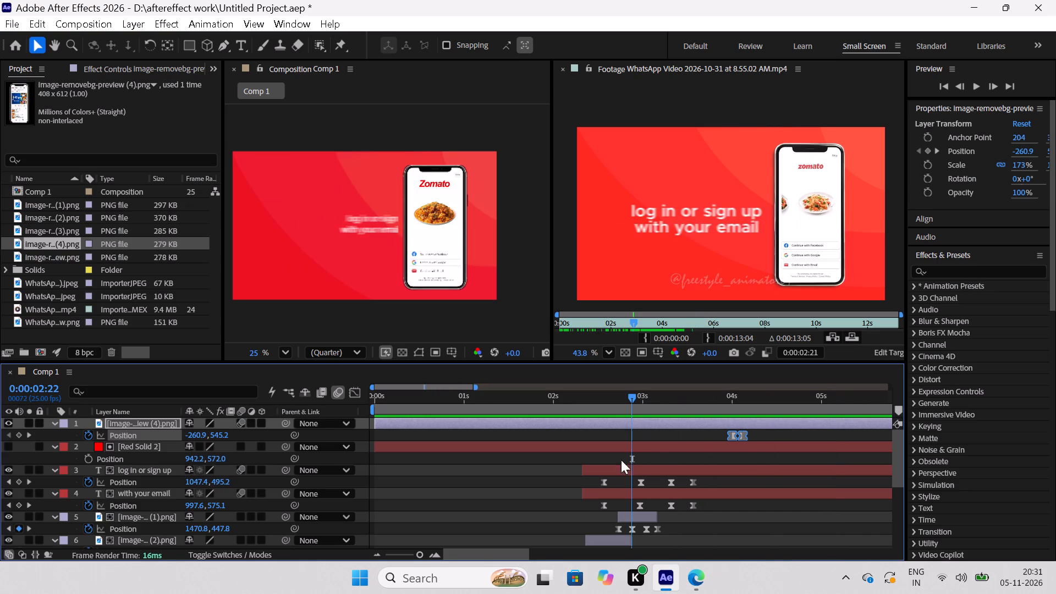
pyautogui.press('space')
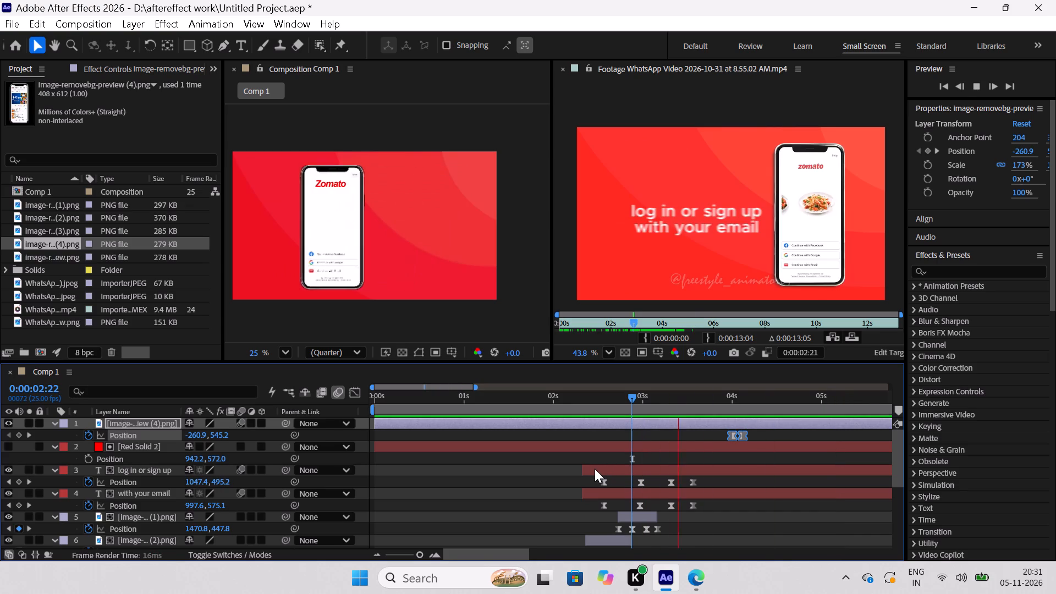
pyautogui.press('space')
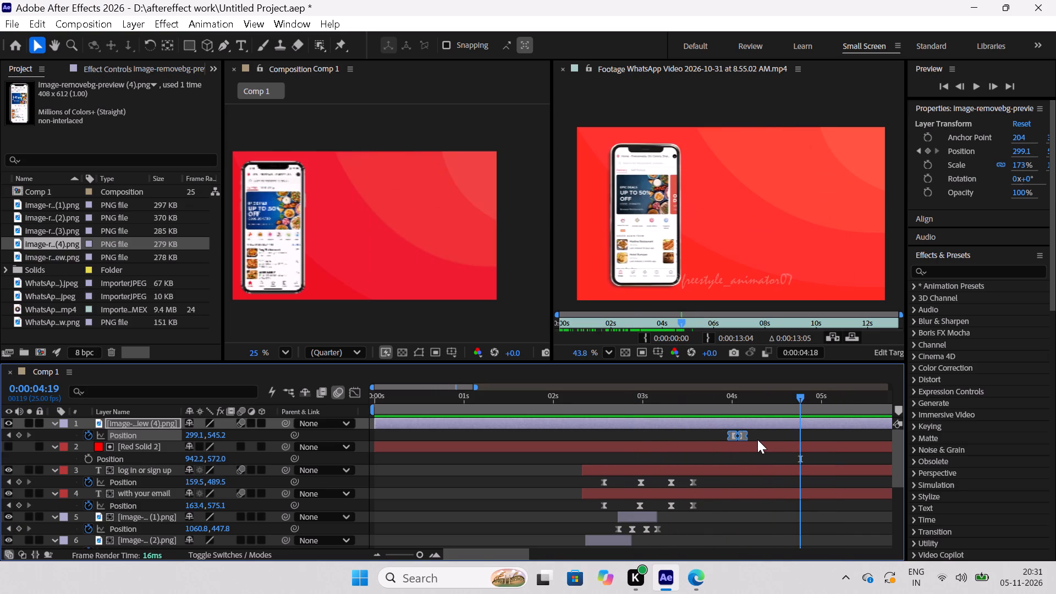
pyautogui.moveTo(744, 436); pyautogui.dragTo(776, 439)
# Play the reference video from its start and Comp 1 to compare the timing of the food-app phone's entrance.
pyautogui.moveTo(800, 396); pyautogui.dragTo(664, 439)
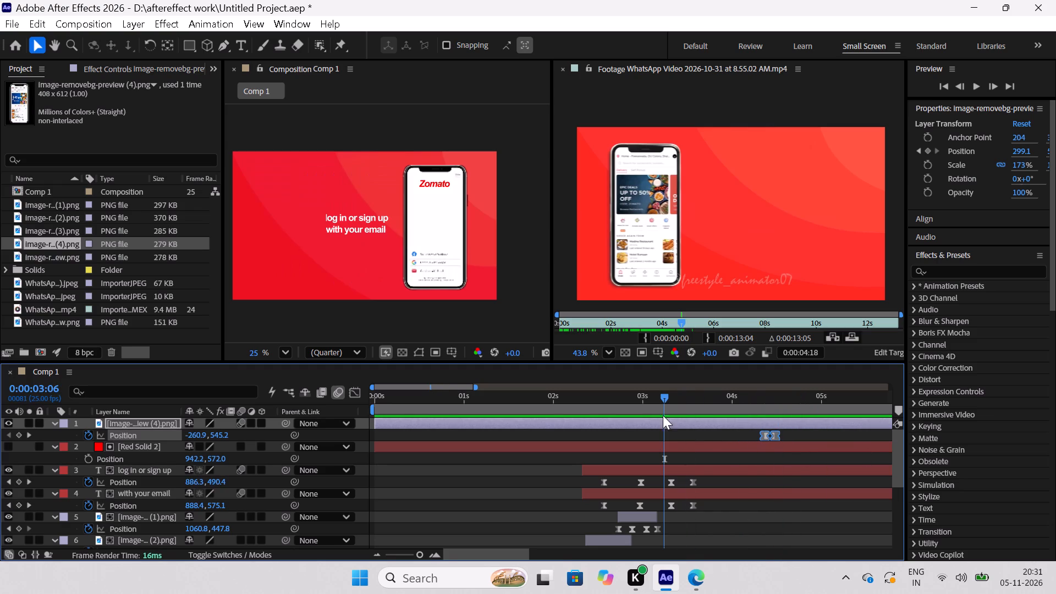
pyautogui.click(618, 199)
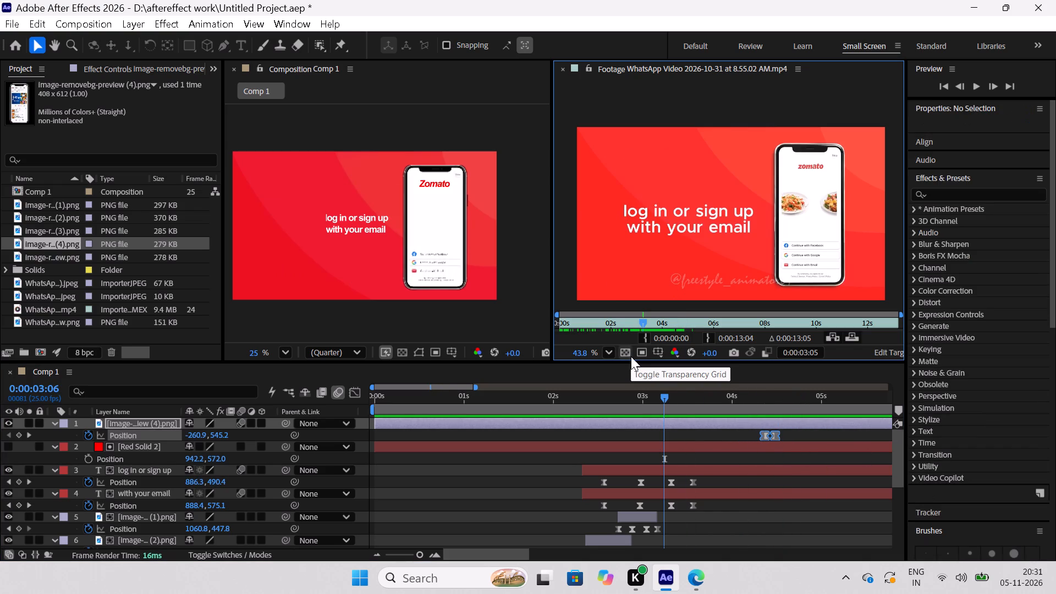
pyautogui.moveTo(642, 320); pyautogui.dragTo(570, 339)
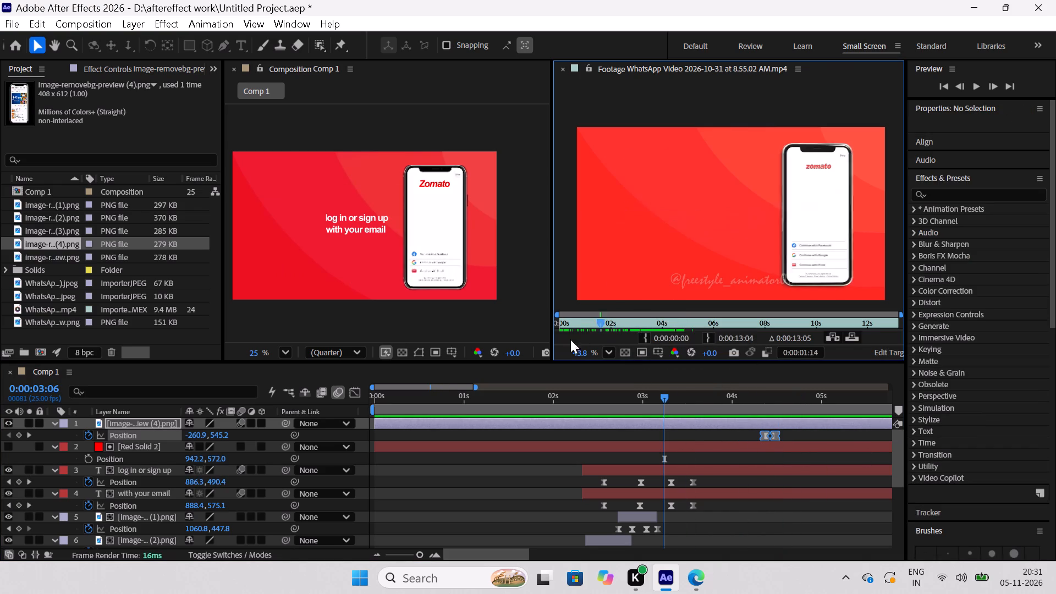
pyautogui.moveTo(570, 339); pyautogui.dragTo(518, 348)
pyautogui.press('space')
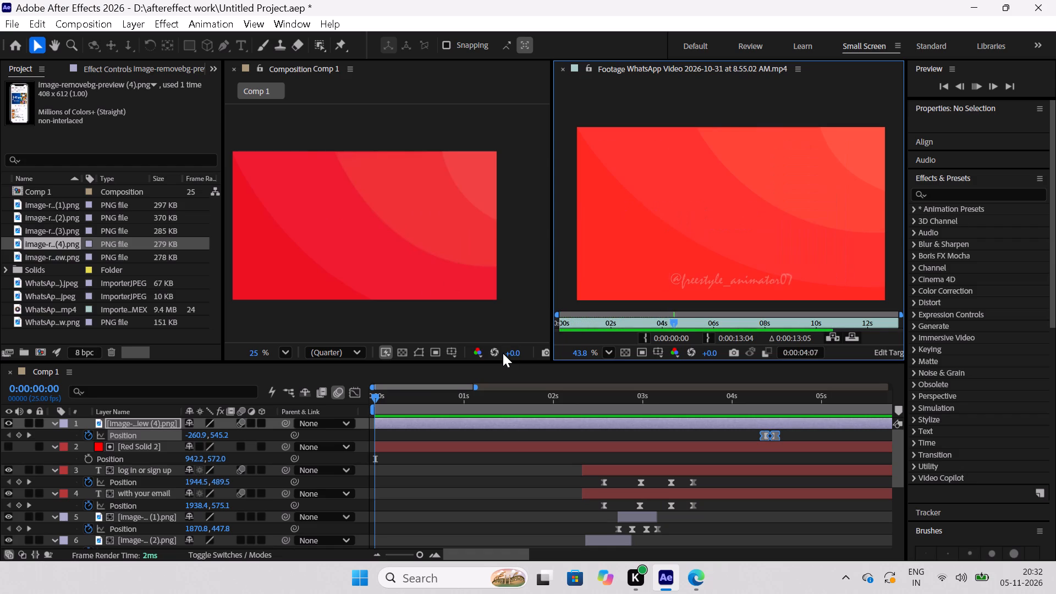
pyautogui.press('space')
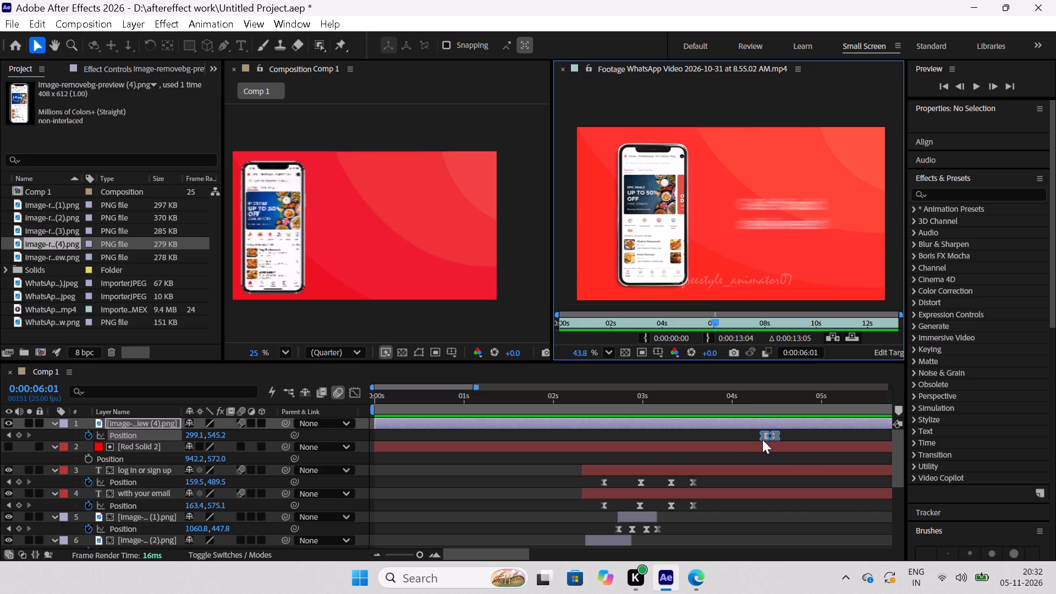
pyautogui.click(520, 423)
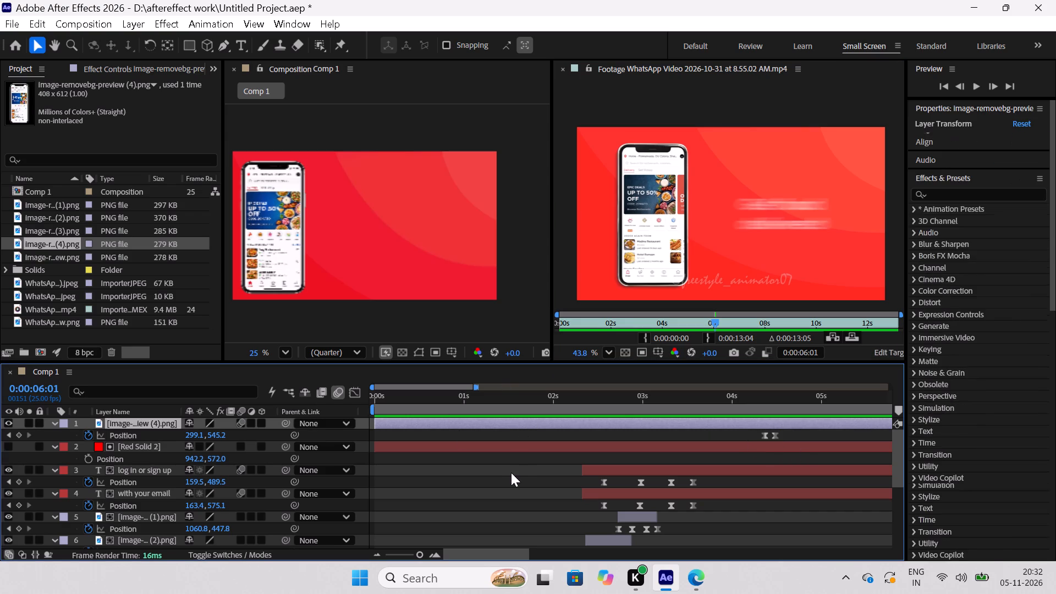
pyautogui.click(511, 472)
pyautogui.press('space')
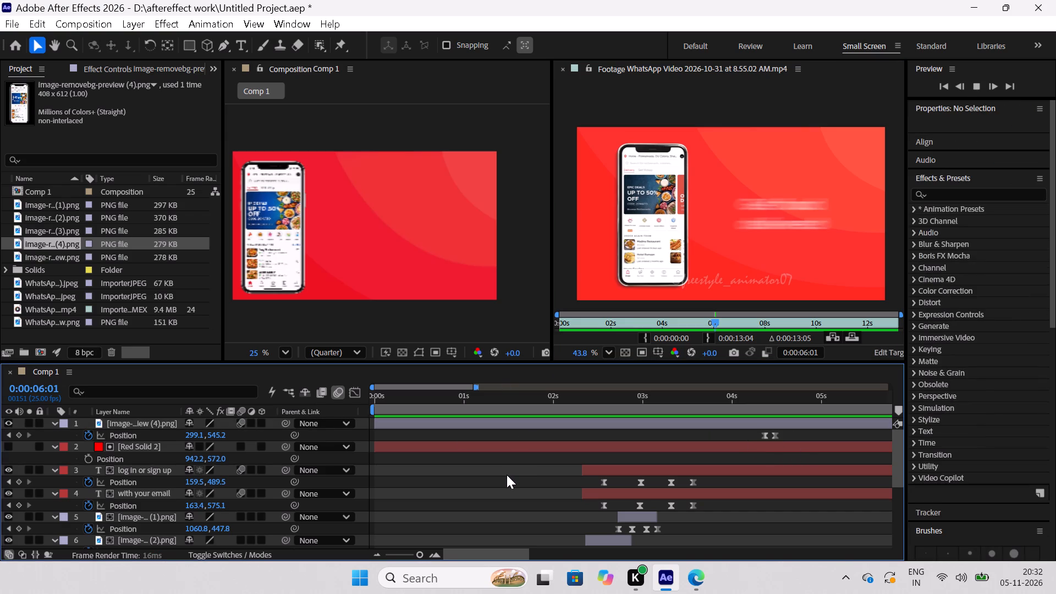
pyautogui.press('space')
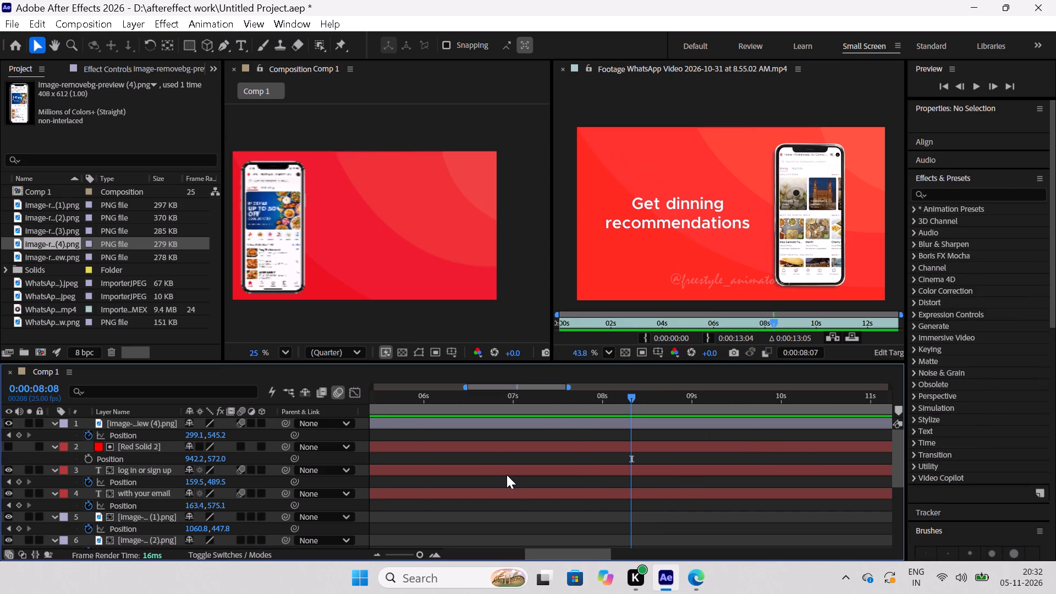
pyautogui.click(463, 328)
pyautogui.press('space')
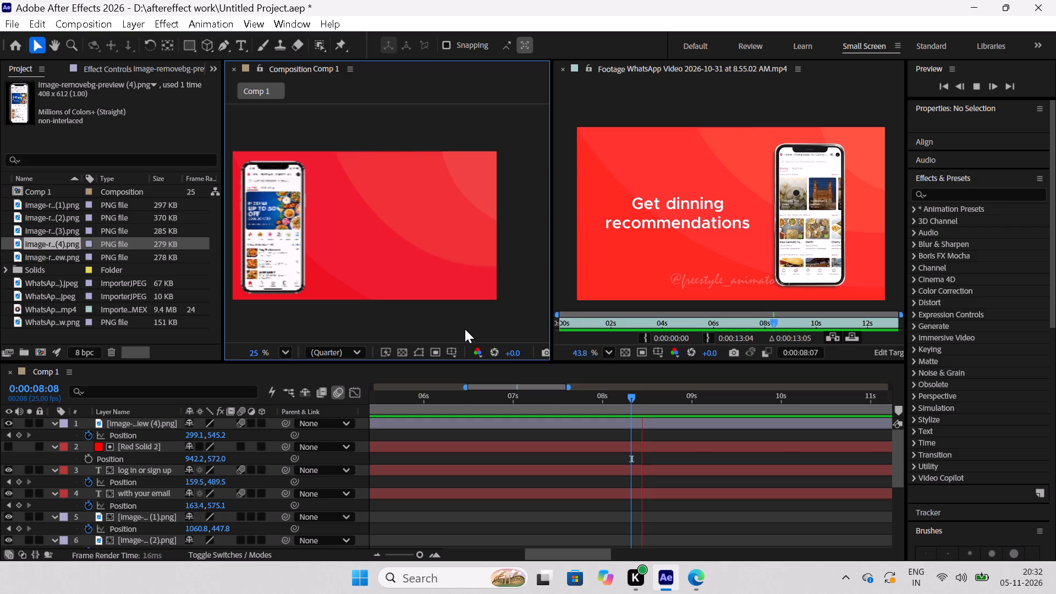
pyautogui.press('space')
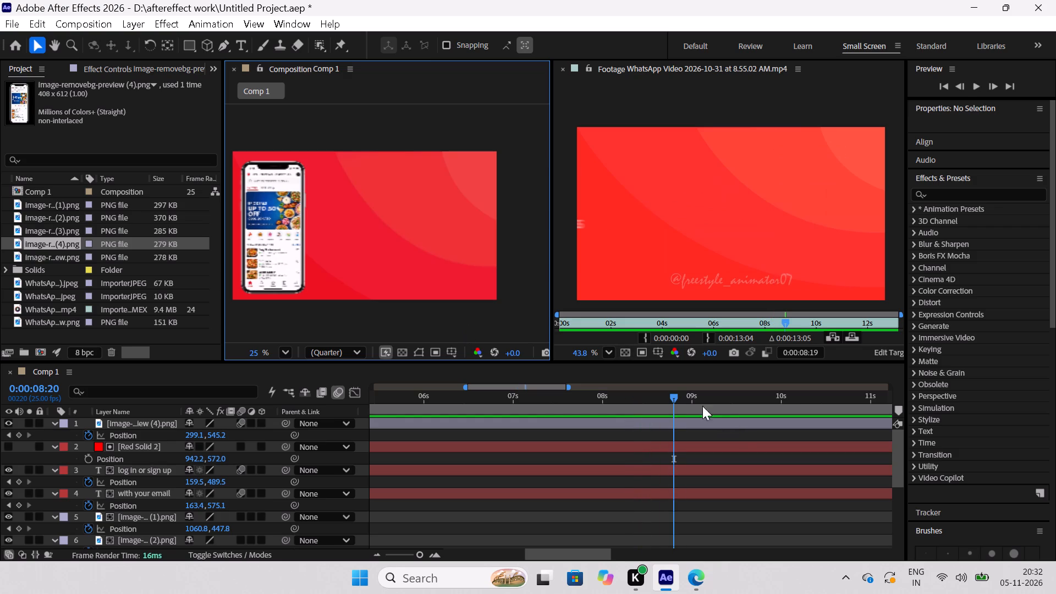
# Move the food-app phone's two Position keyframes earlier, to about 0:00:04:01 and 0:00:04:04.
pyautogui.moveTo(534, 384); pyautogui.dragTo(404, 422)
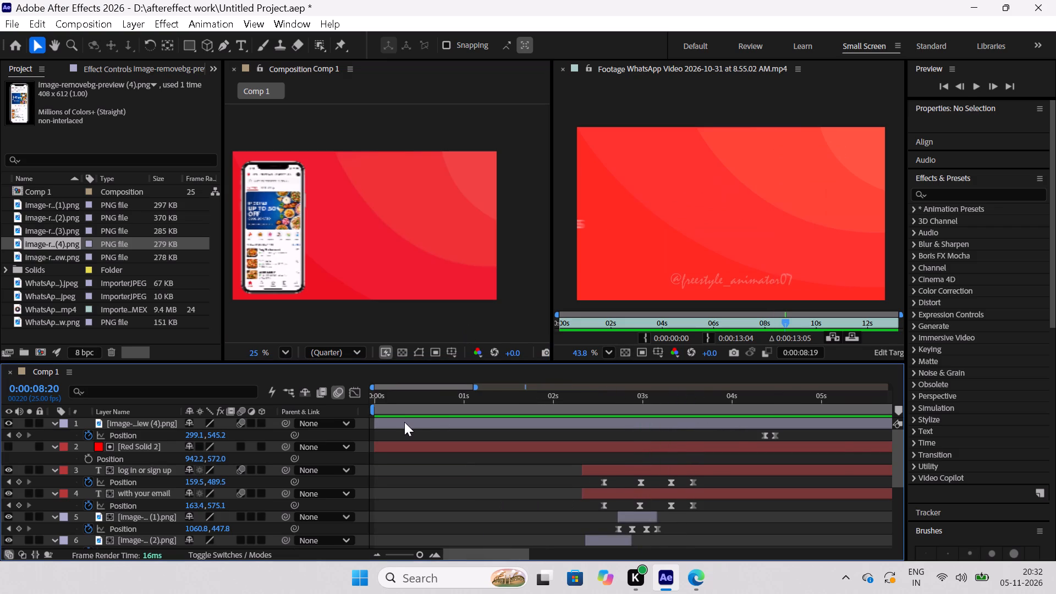
pyautogui.moveTo(404, 422); pyautogui.dragTo(401, 439)
pyautogui.moveTo(442, 388); pyautogui.dragTo(453, 392)
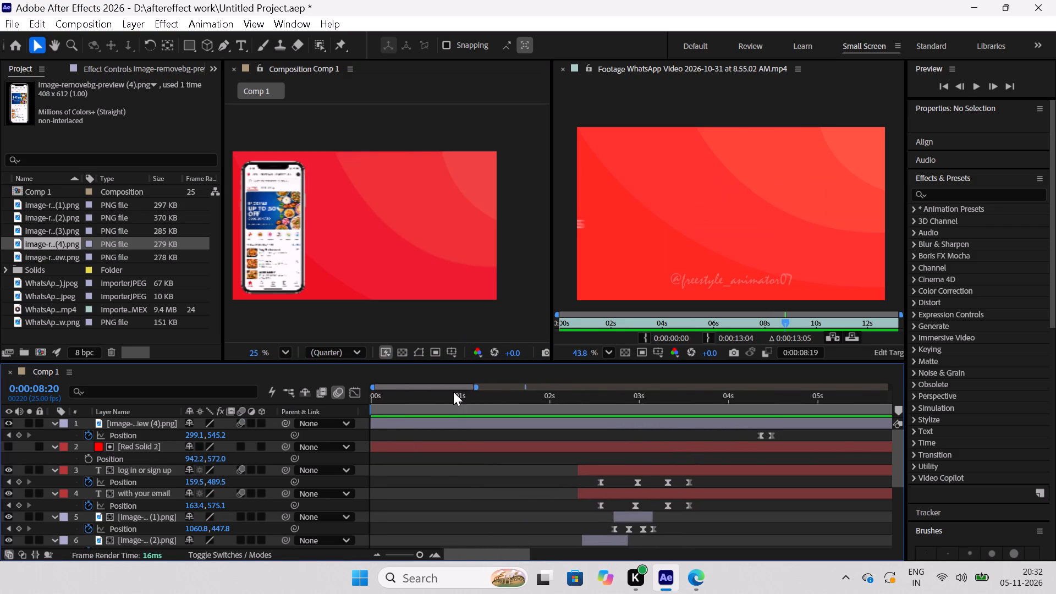
pyautogui.moveTo(453, 392); pyautogui.dragTo(472, 399)
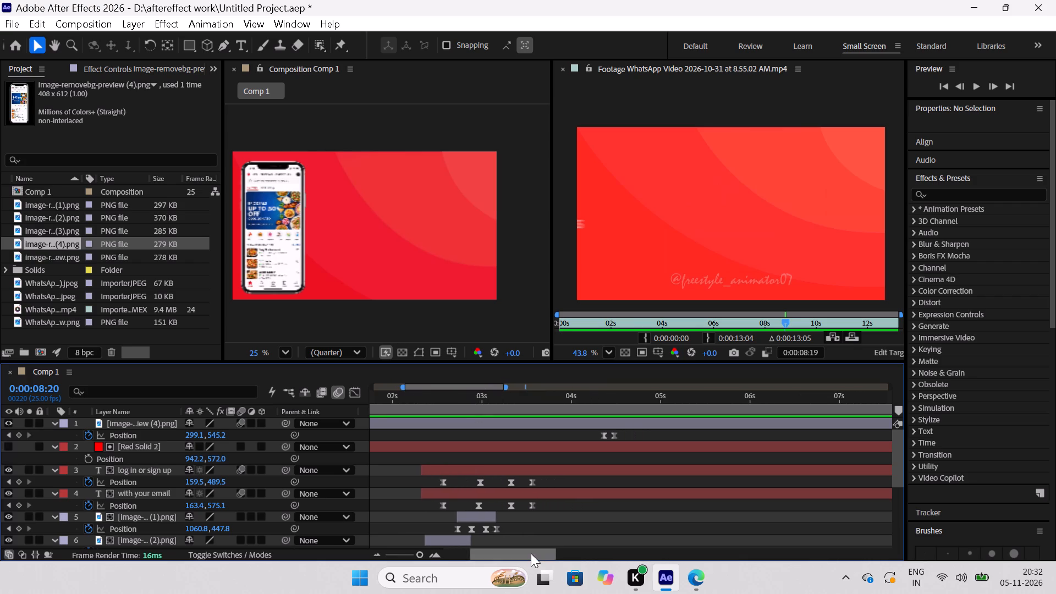
pyautogui.moveTo(531, 553); pyautogui.dragTo(521, 560)
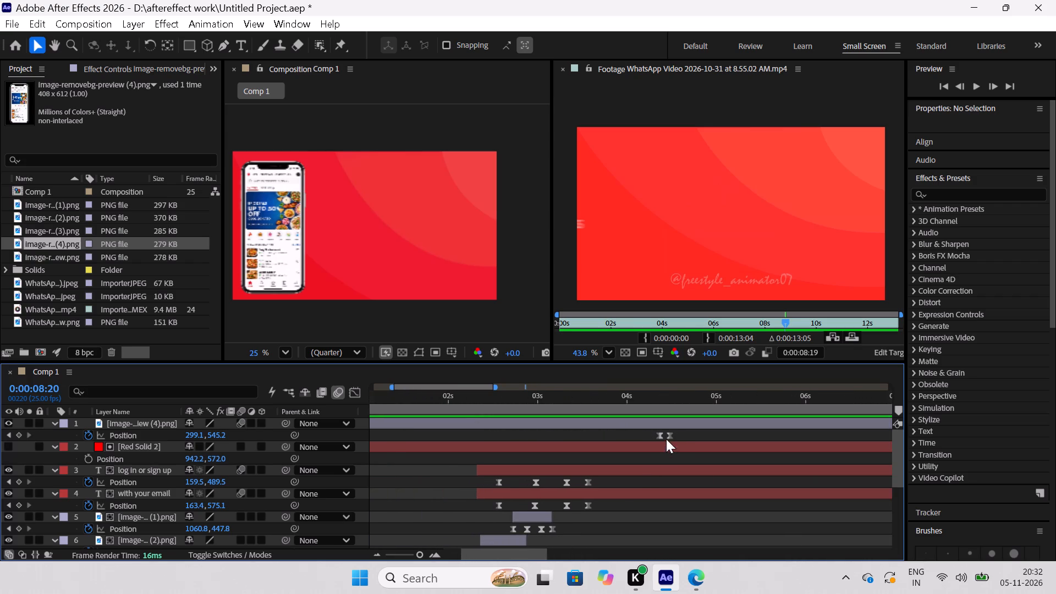
pyautogui.moveTo(680, 432); pyautogui.dragTo(639, 446)
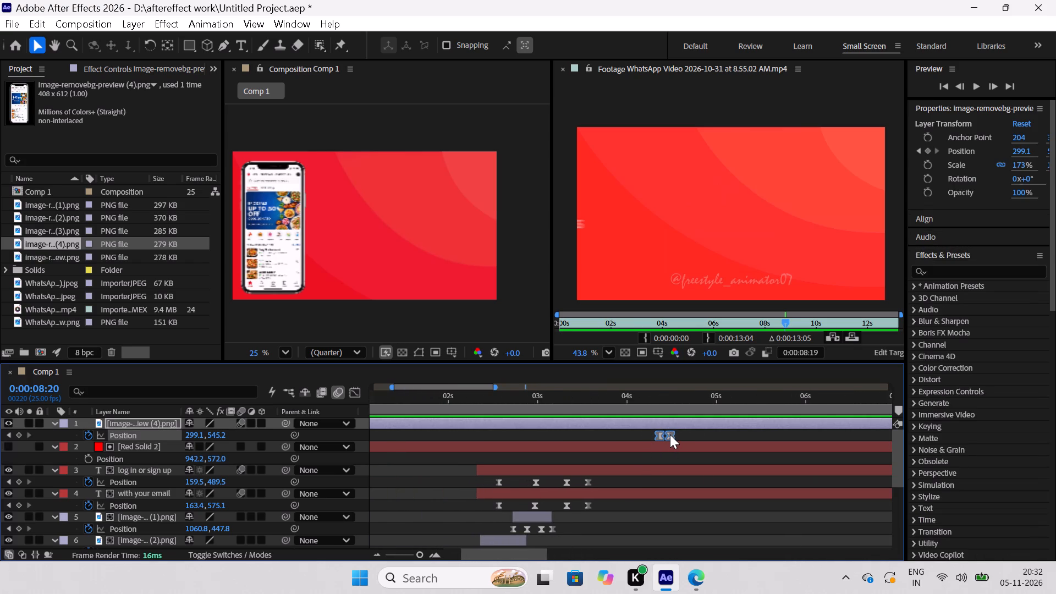
pyautogui.moveTo(668, 435); pyautogui.dragTo(641, 453)
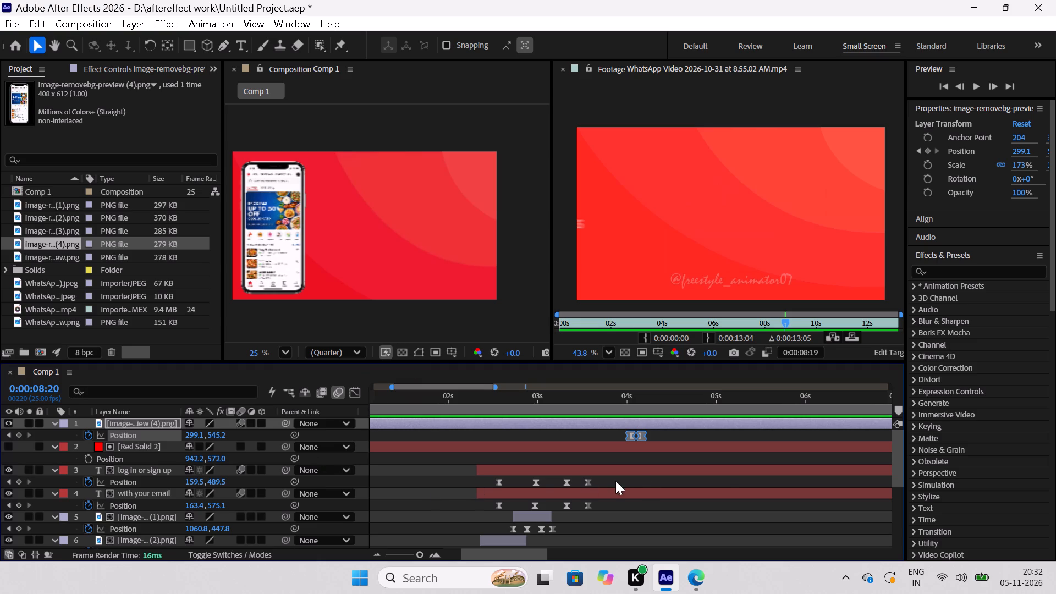
pyautogui.click(722, 474)
pyautogui.click(665, 502)
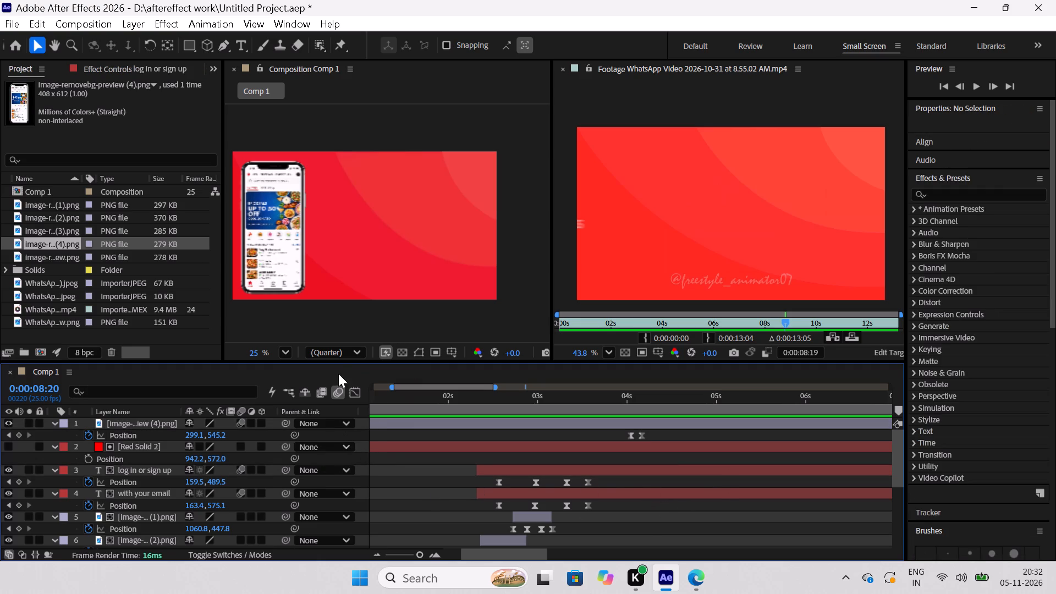
# Preview Comp 1 and scrub from the login screen's exit through the food-app phone's entrance to check the retimed slide-in.
pyautogui.click(324, 328)
pyautogui.press('space')
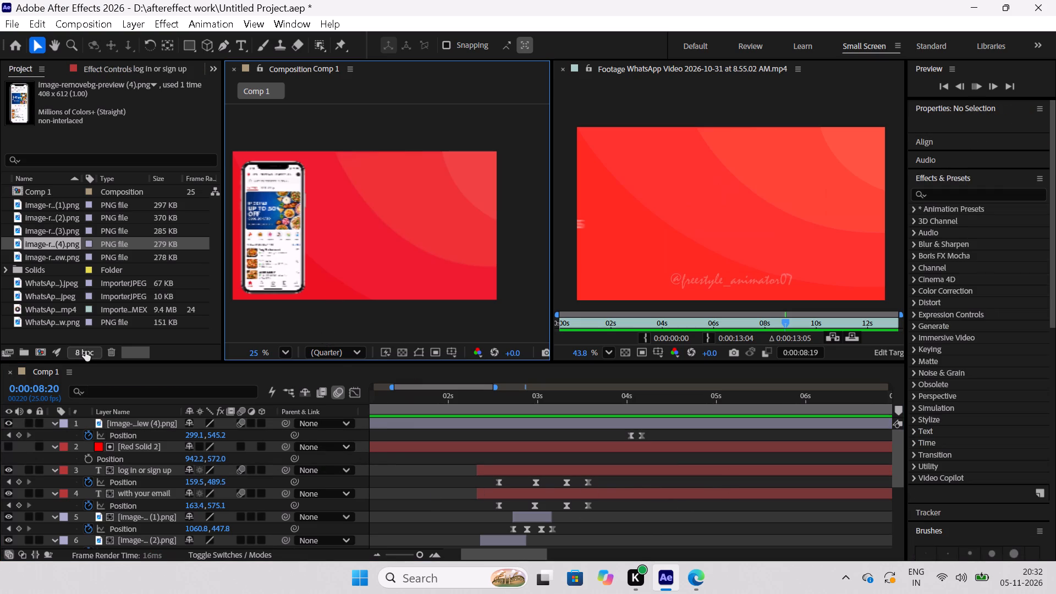
pyautogui.press('space')
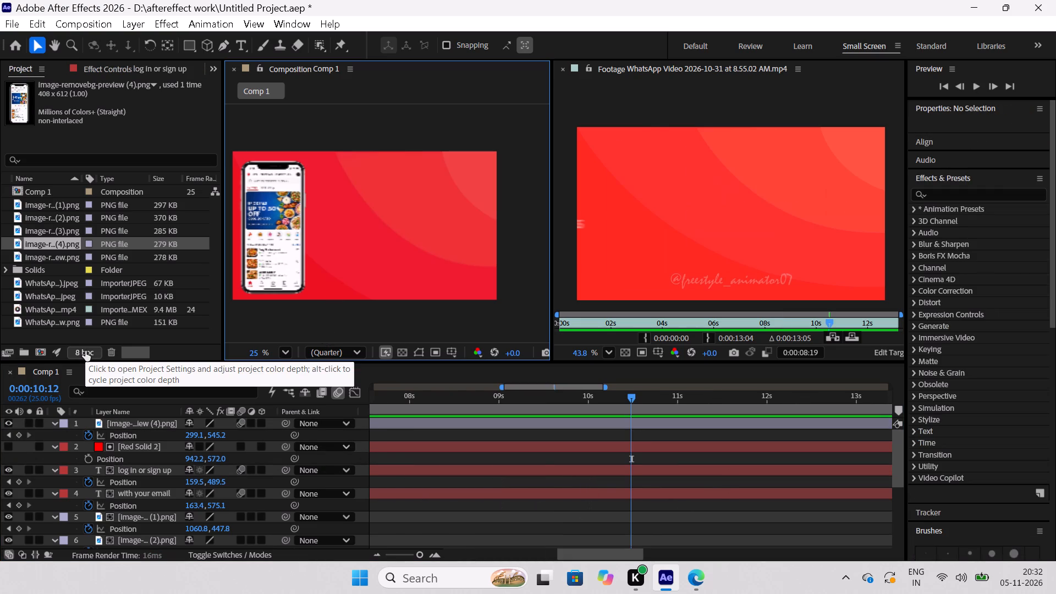
pyautogui.press('space')
pyautogui.press('space')
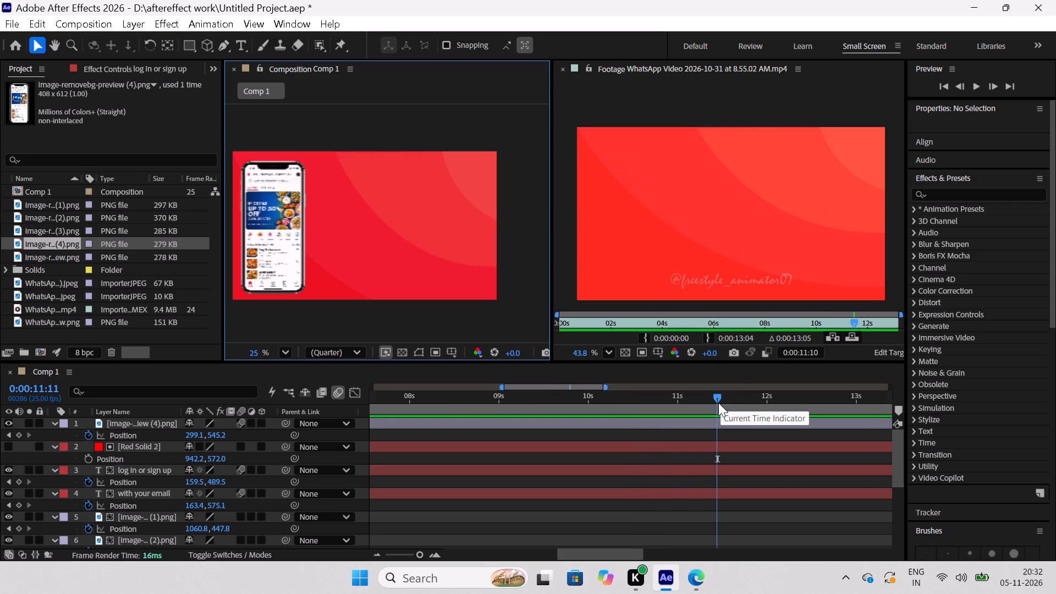
pyautogui.moveTo(717, 398); pyautogui.dragTo(336, 428)
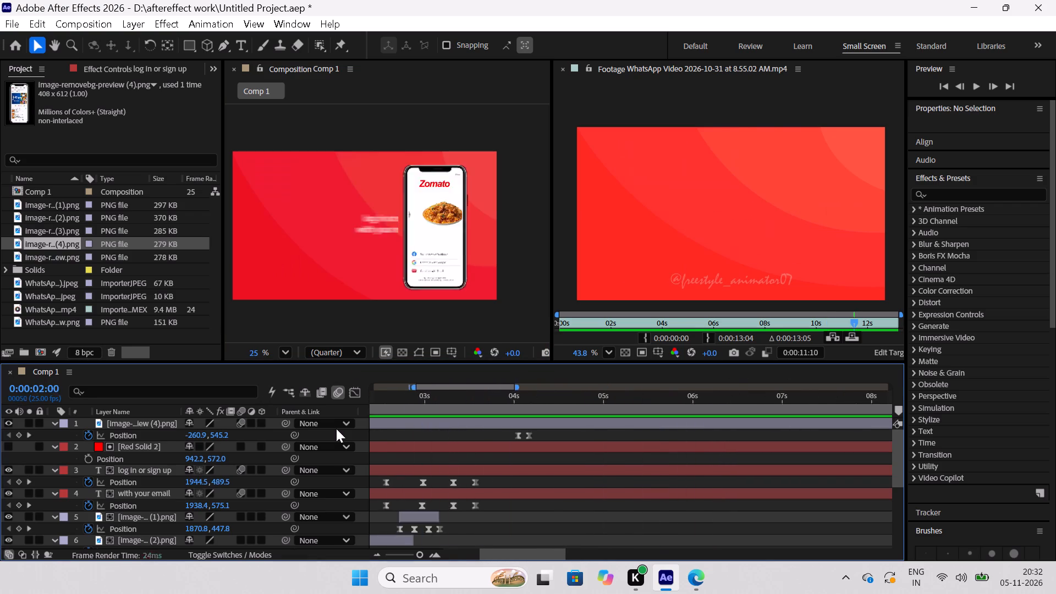
pyautogui.moveTo(336, 428); pyautogui.dragTo(684, 499)
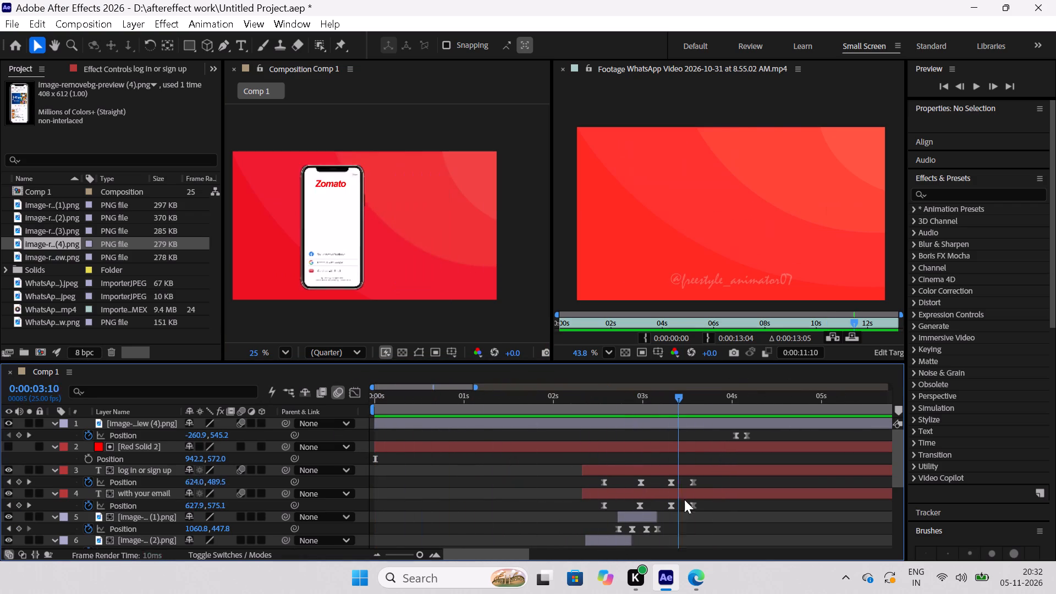
pyautogui.moveTo(684, 499); pyautogui.dragTo(738, 521)
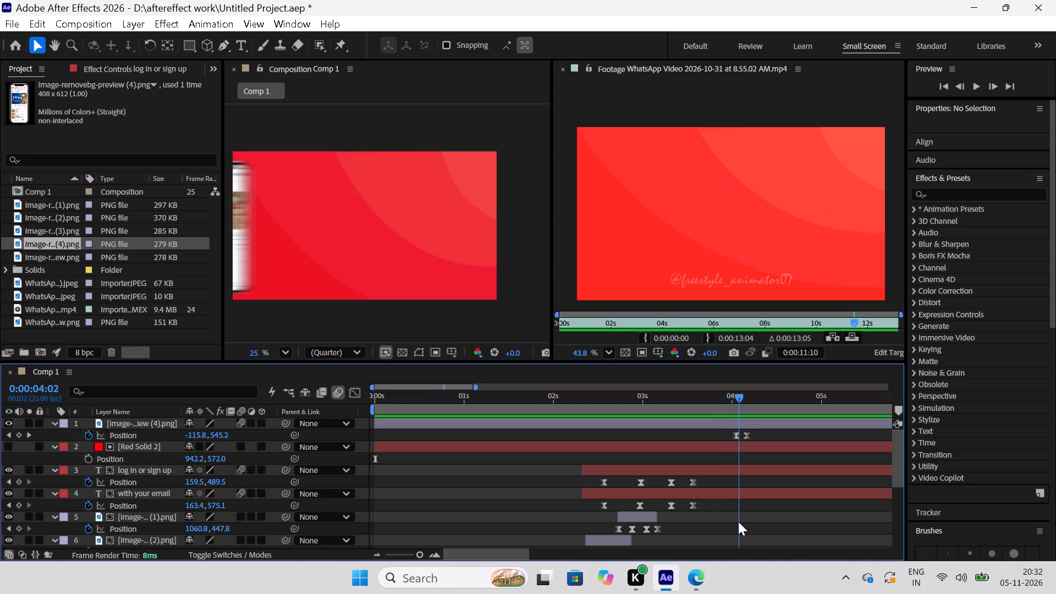
pyautogui.moveTo(738, 521); pyautogui.dragTo(750, 521)
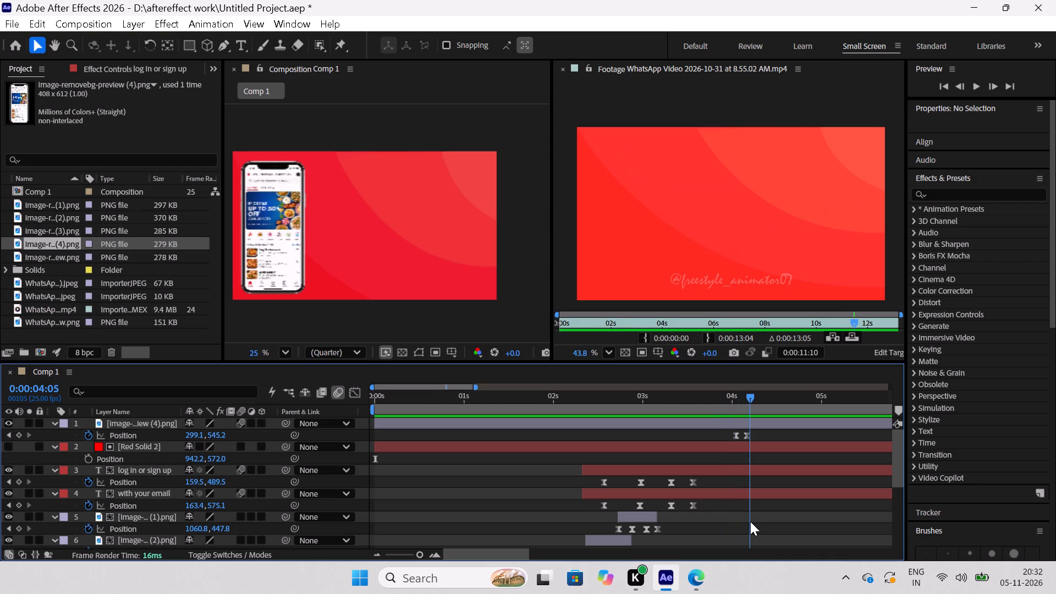
pyautogui.moveTo(750, 521); pyautogui.dragTo(754, 520)
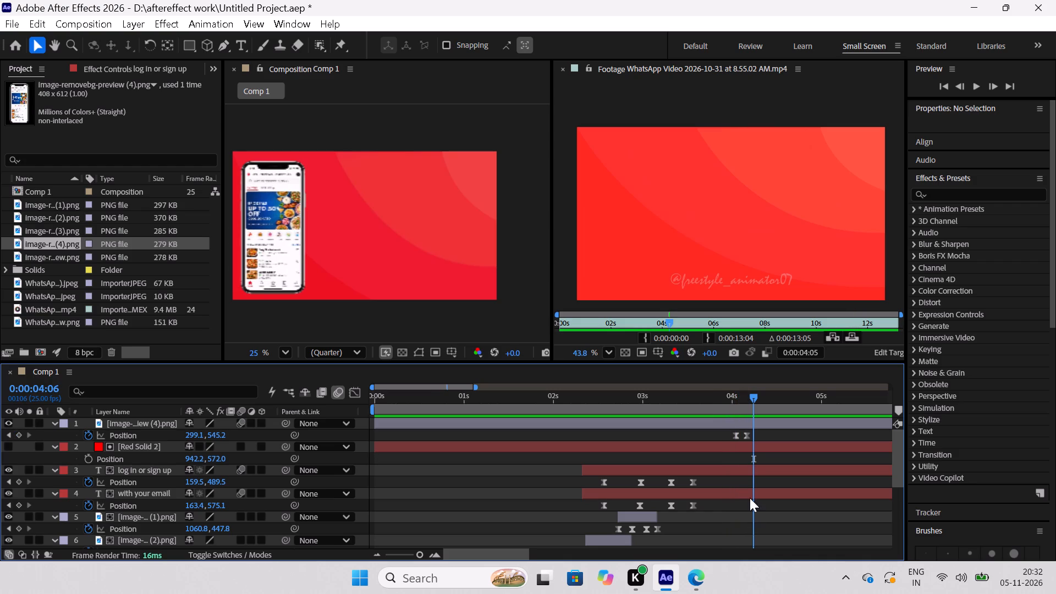
pyautogui.moveTo(755, 398); pyautogui.dragTo(761, 426)
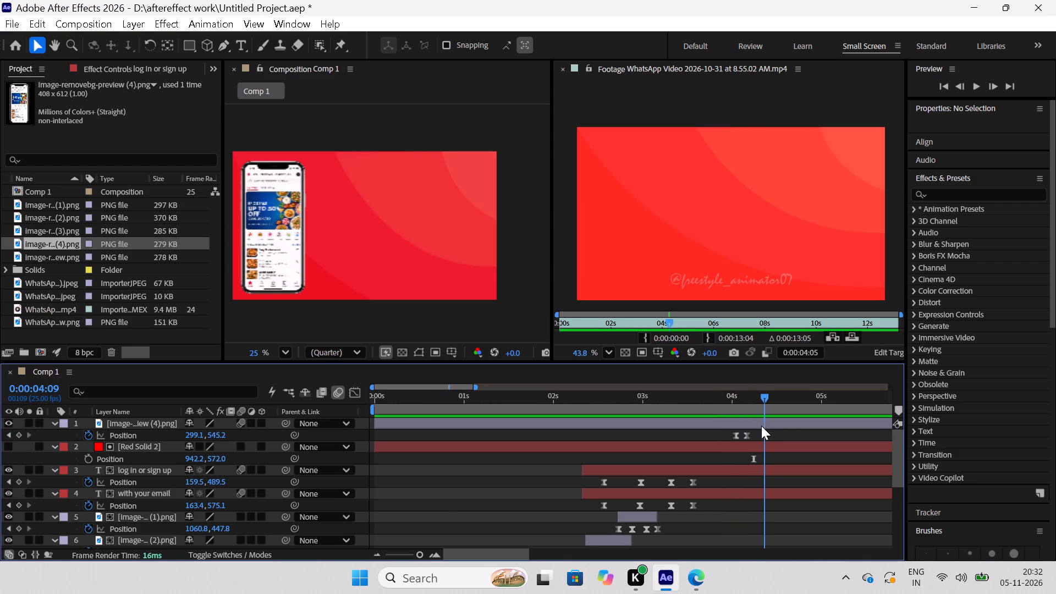
pyautogui.moveTo(761, 426); pyautogui.dragTo(758, 431)
# Scrub the reference video from about 0:00:04:09 to 0:00:05:23 to examine the "Get food delivered" text beside the phone, stopping at 0:00:05:11.
pyautogui.moveTo(670, 322); pyautogui.dragTo(673, 355)
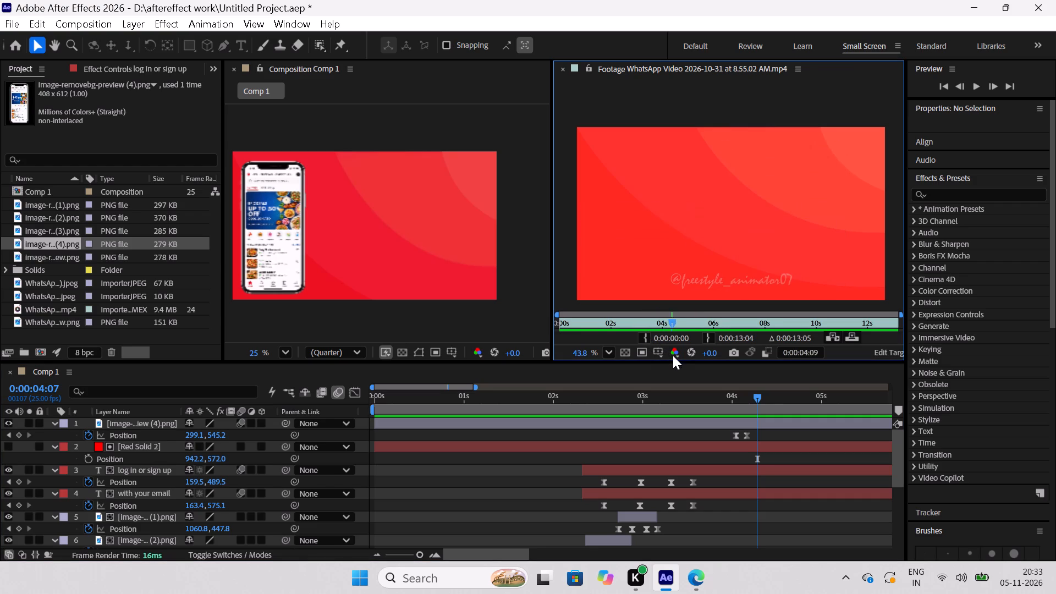
pyautogui.moveTo(673, 355); pyautogui.dragTo(701, 370)
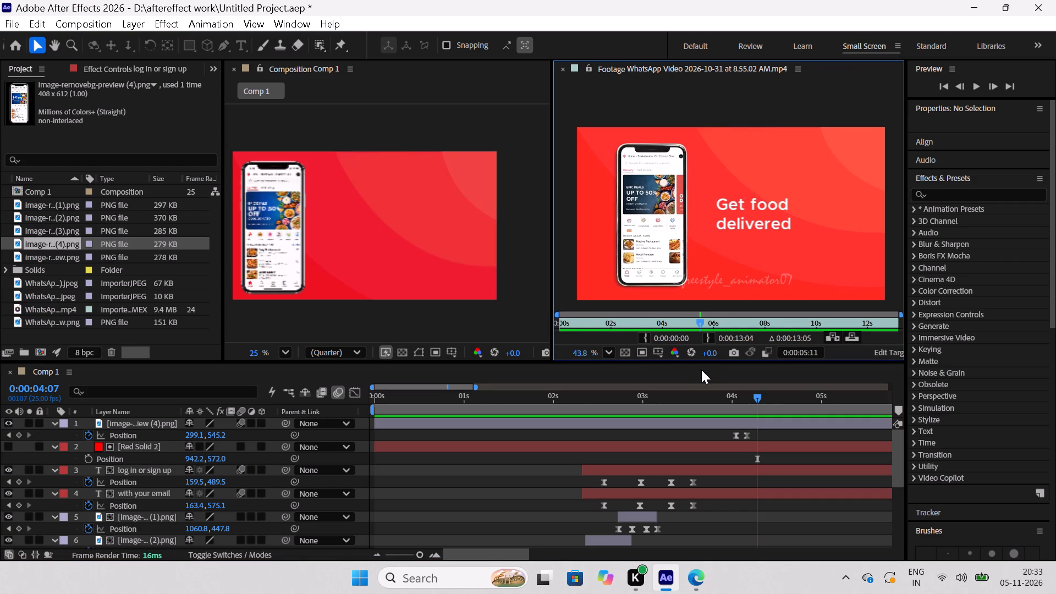
pyautogui.moveTo(701, 370); pyautogui.dragTo(703, 370)
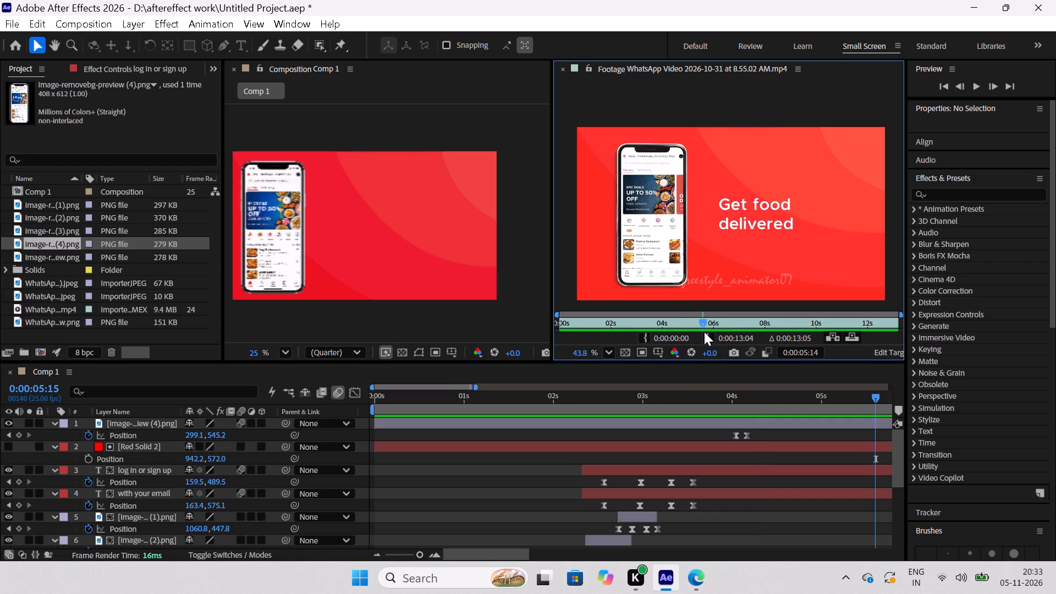
pyautogui.moveTo(704, 325); pyautogui.dragTo(703, 337)
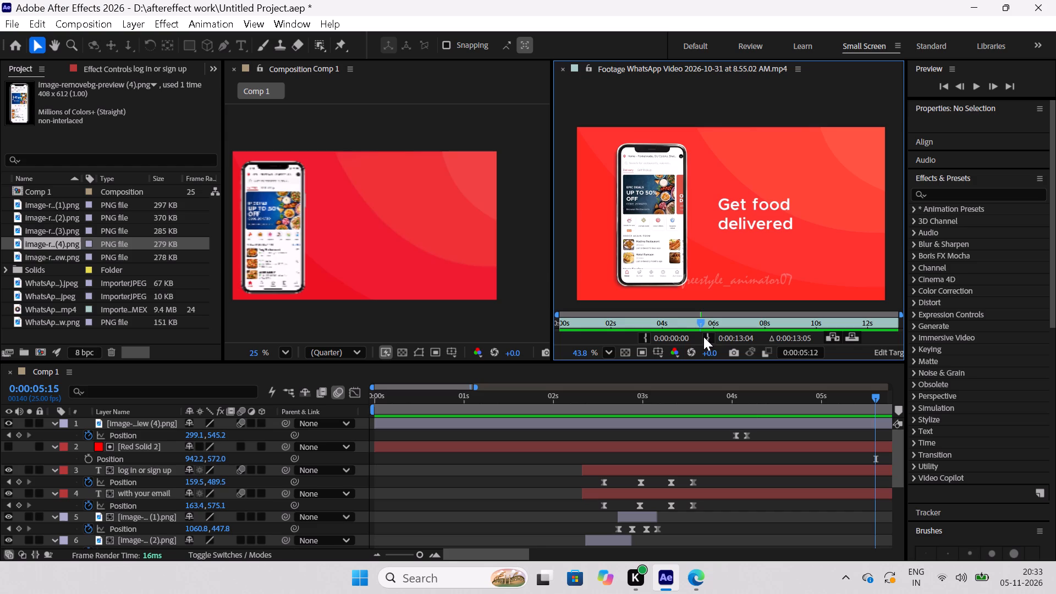
pyautogui.moveTo(703, 337); pyautogui.dragTo(713, 348)
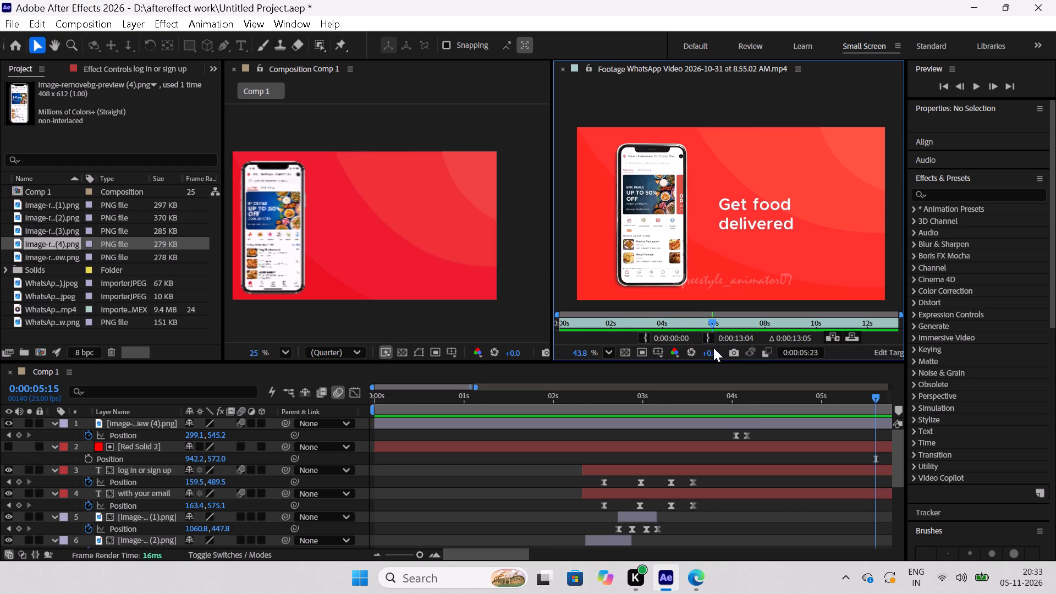
pyautogui.moveTo(713, 348); pyautogui.dragTo(710, 348)
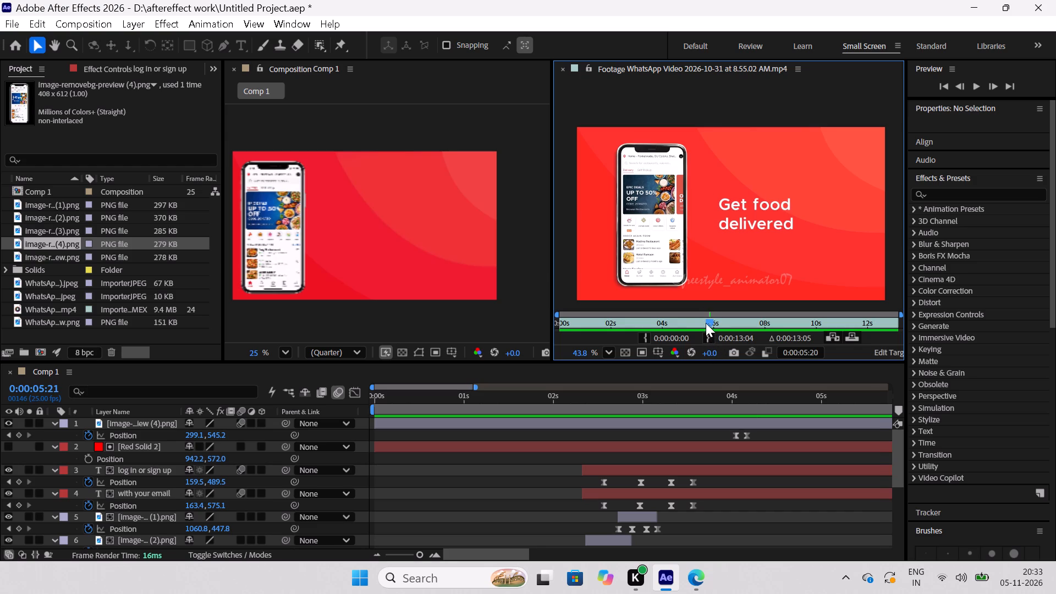
pyautogui.moveTo(706, 323); pyautogui.dragTo(696, 331)
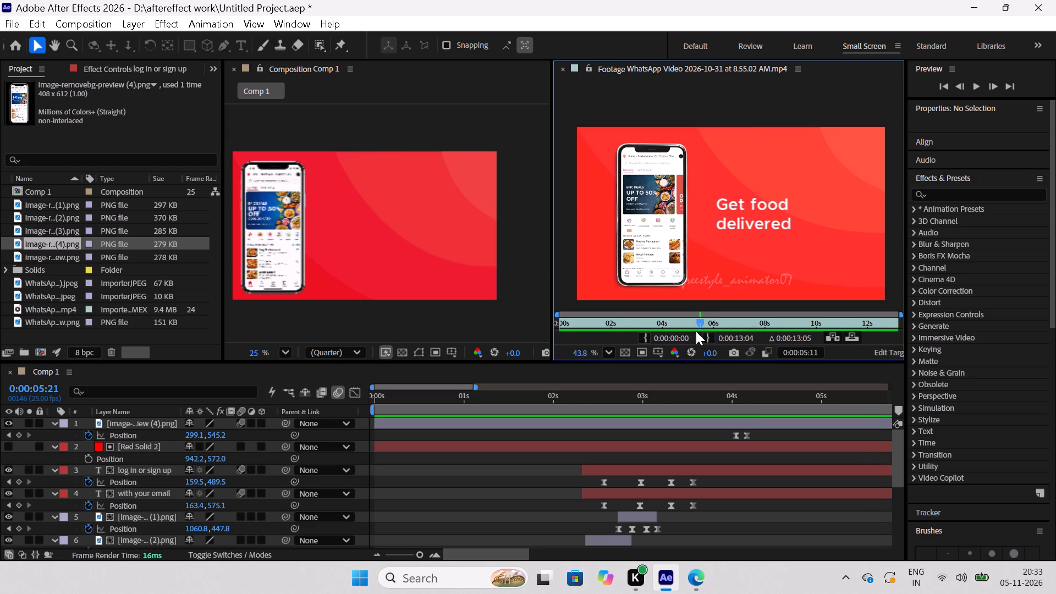
pyautogui.moveTo(696, 331); pyautogui.dragTo(696, 332)
pyautogui.scroll(4, 169, 458)
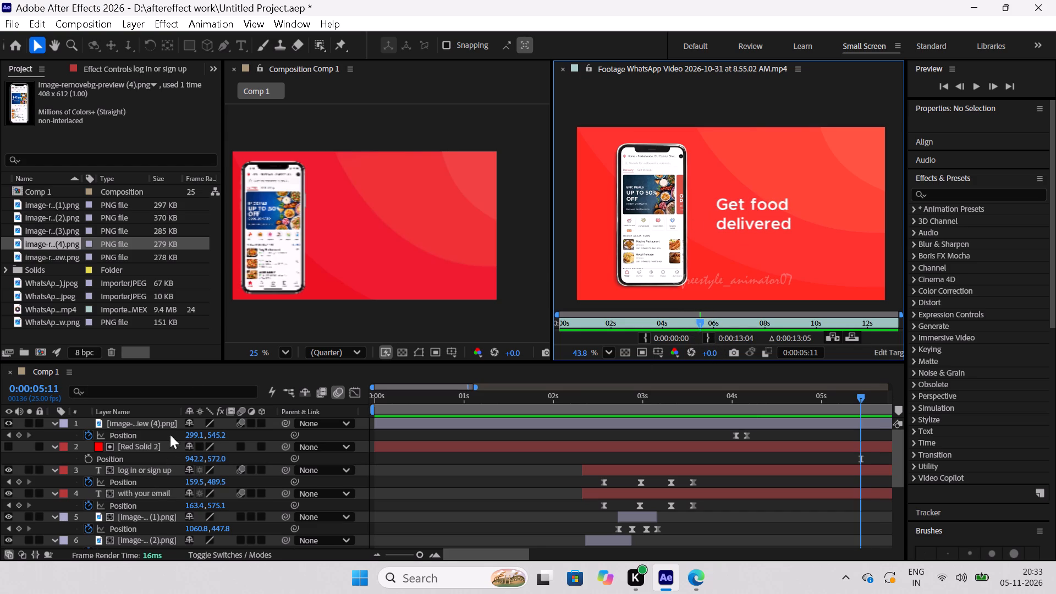
# Add a "Get food" text layer to Comp 1 on the red background beside the food-app phone.
pyautogui.click(369, 213)
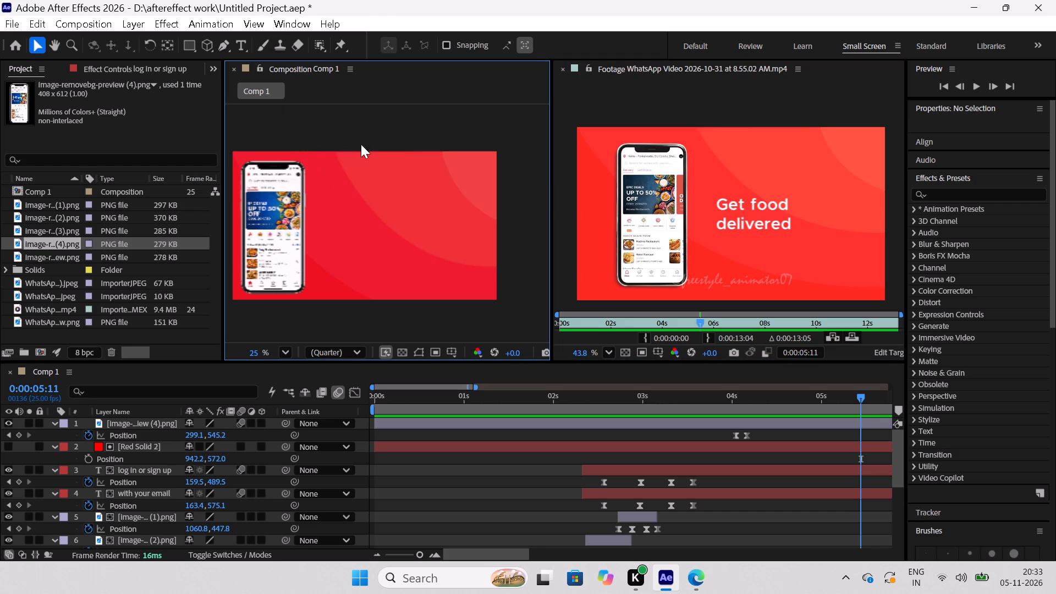
pyautogui.click(246, 47)
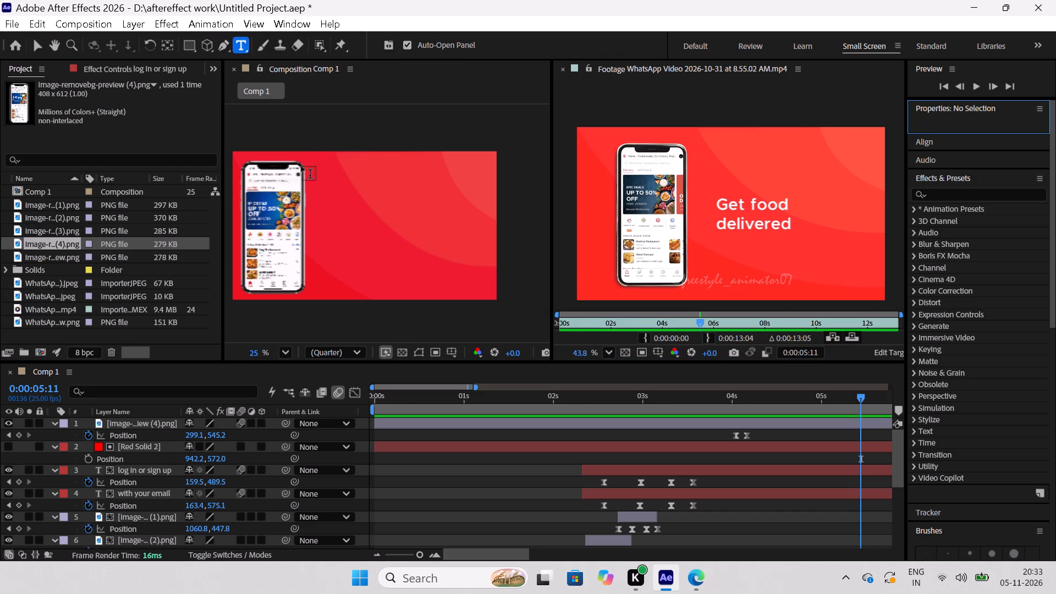
pyautogui.click(351, 208)
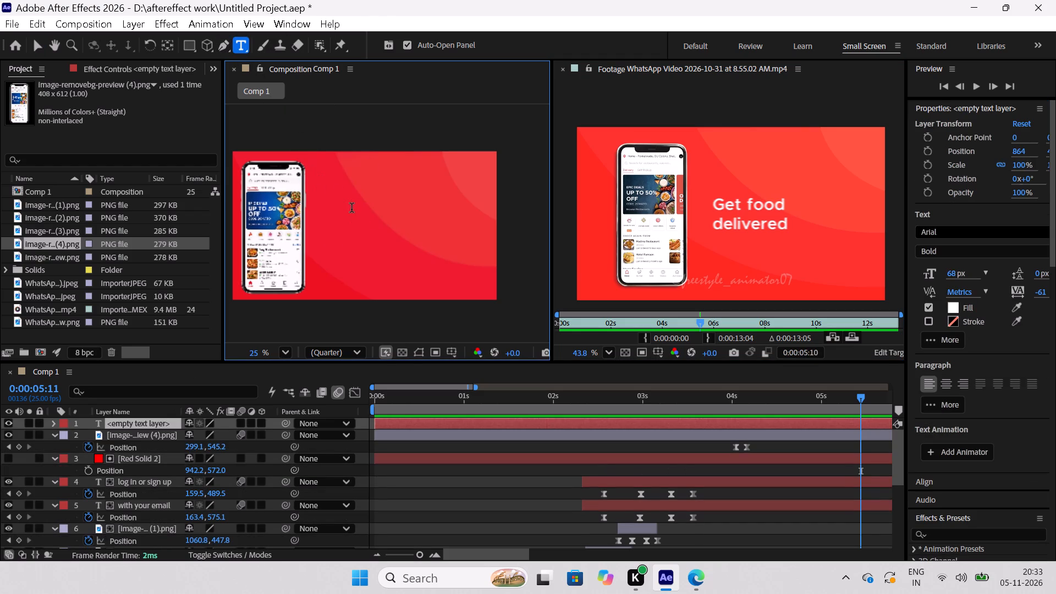
pyautogui.write('Get')
pyautogui.press('space')
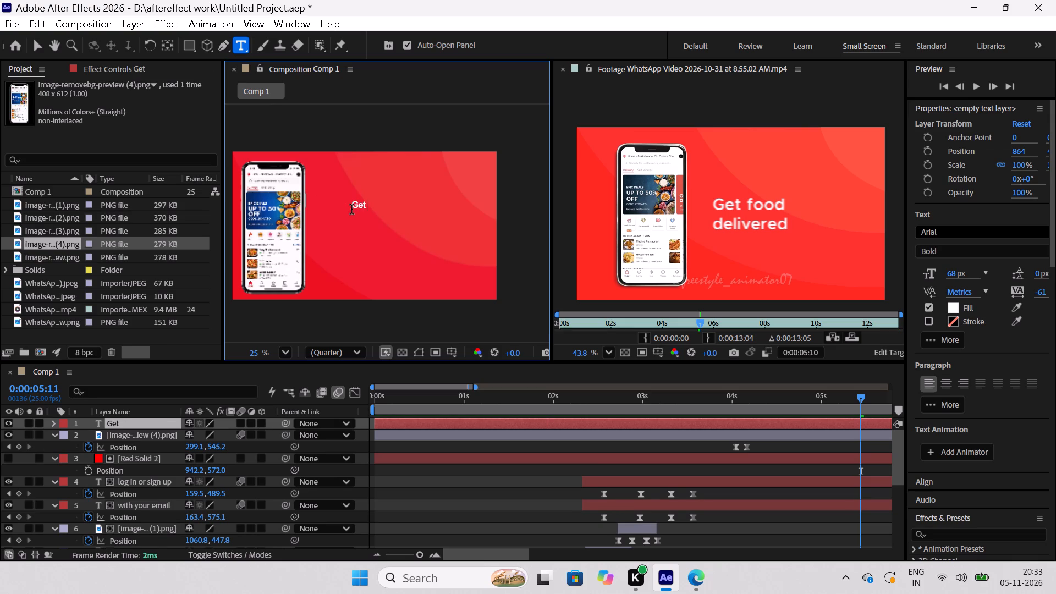
pyautogui.press('f')
pyautogui.write('oo')
pyautogui.write('d')
pyautogui.press('space')
pyautogui.press('Return')
pyautogui.click(43, 45)
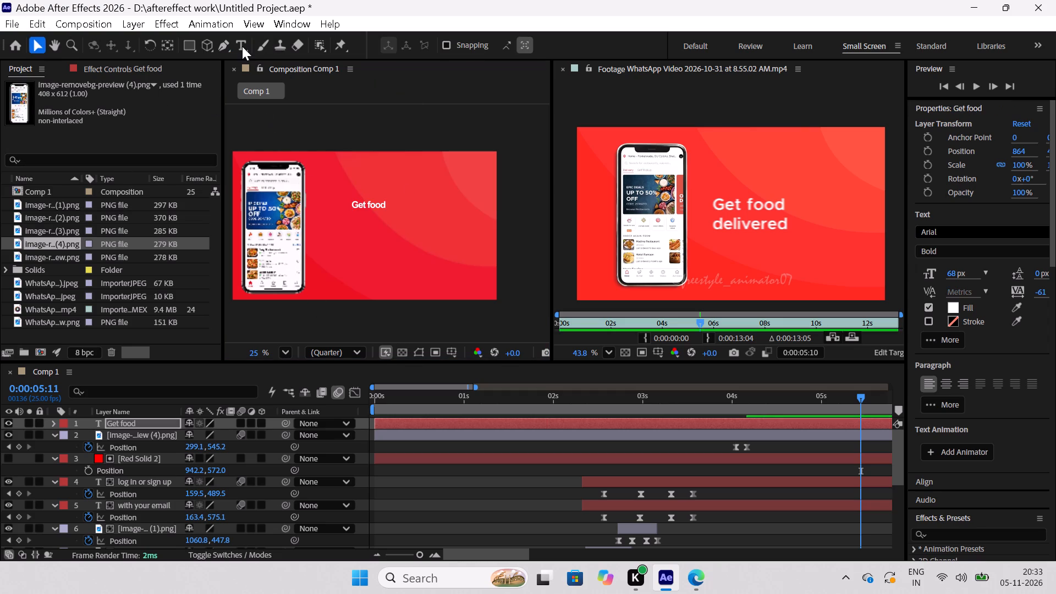
# Add a separate "delivered" text layer directly beneath "Get food" and align their left edges at X position 864.
pyautogui.click(242, 46)
pyautogui.click(345, 220)
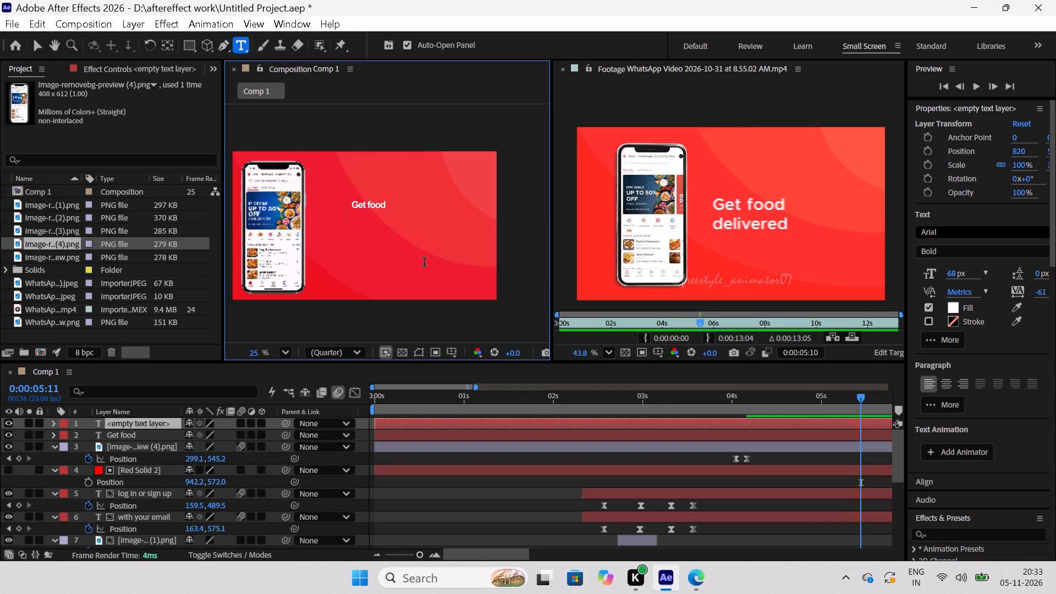
pyautogui.write('delive')
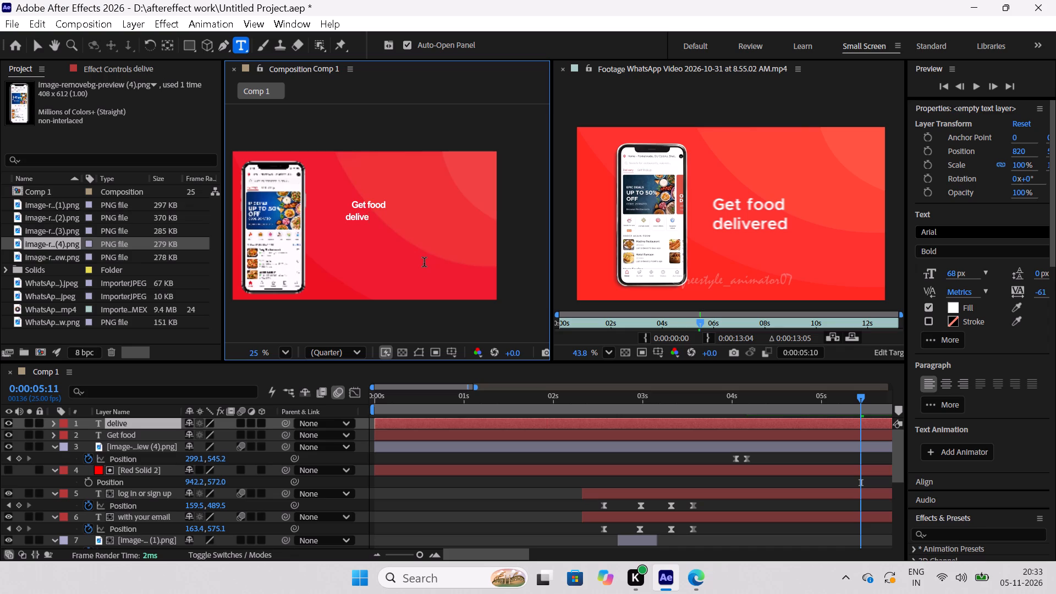
pyautogui.write('red')
pyautogui.click(38, 53)
pyautogui.click(43, 43)
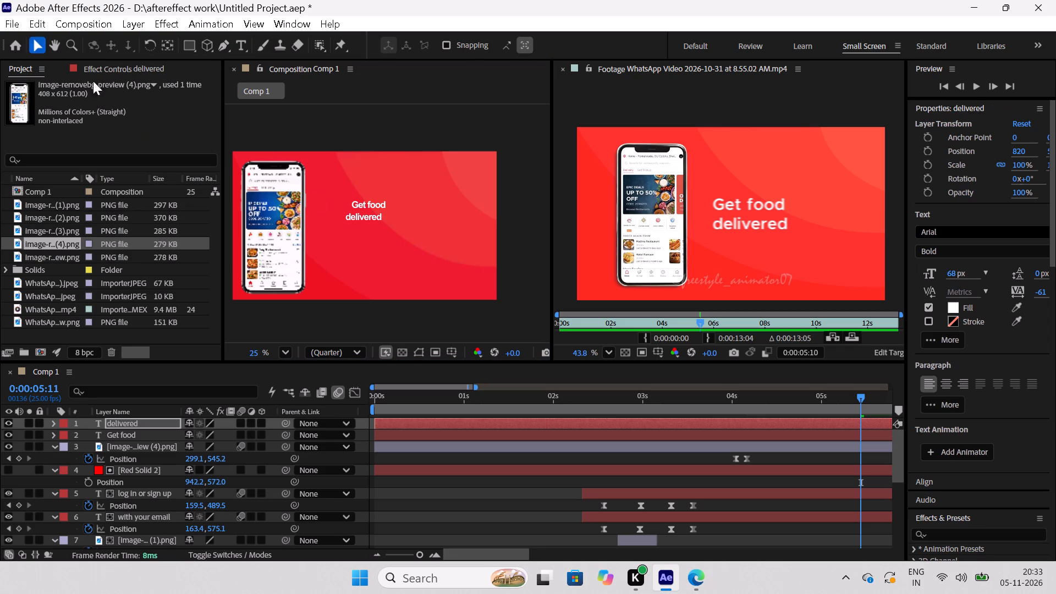
pyautogui.moveTo(371, 215); pyautogui.dragTo(377, 210)
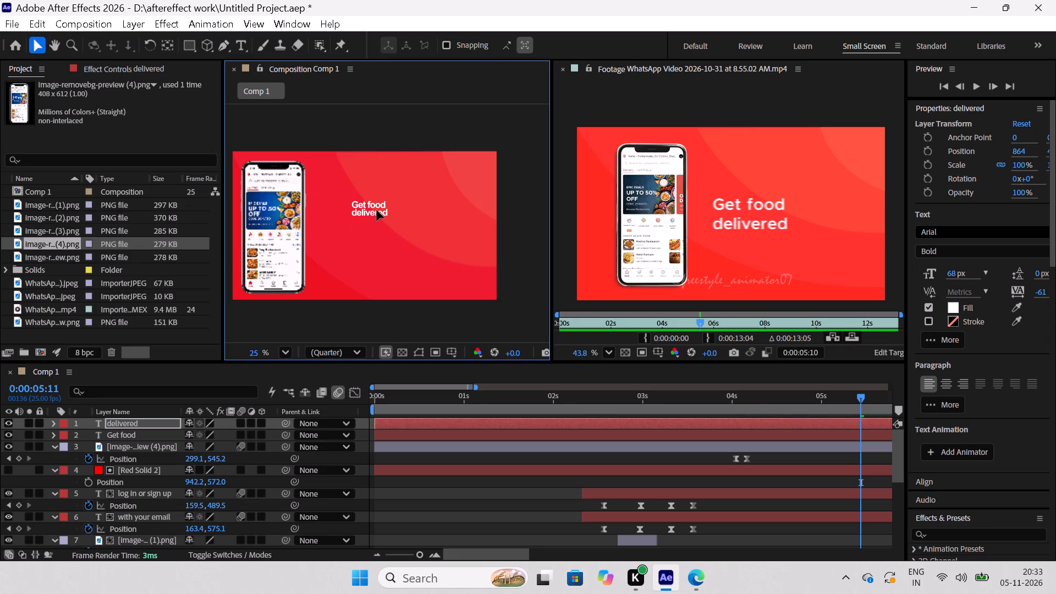
pyautogui.moveTo(377, 210); pyautogui.dragTo(377, 215)
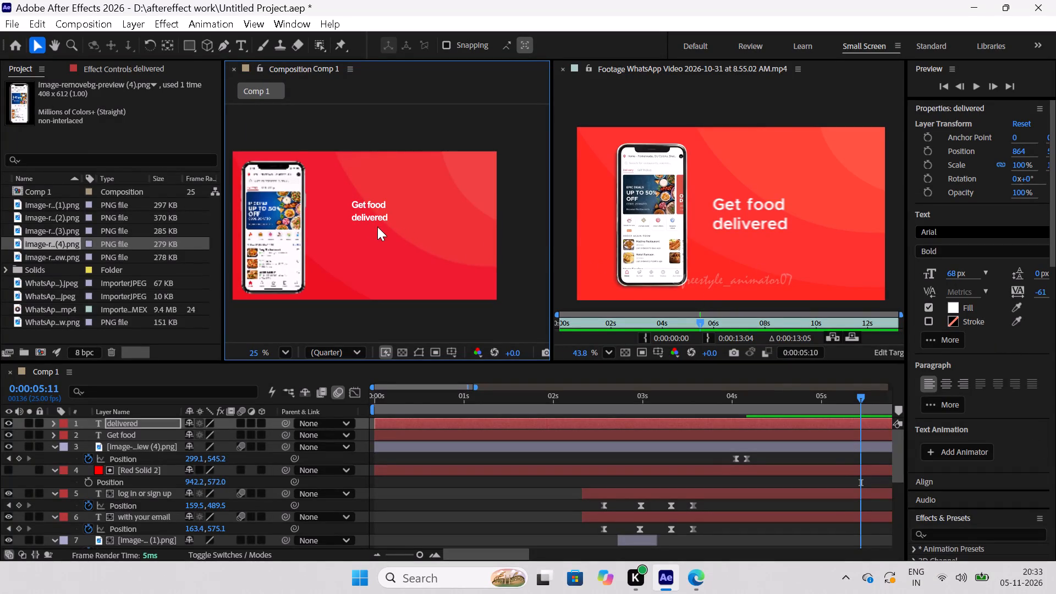
# Enlarge the "delivered" text to 114 px and move it down and closer to the phone, to about X position 740.
pyautogui.tripleClick(366, 219)
pyautogui.click(366, 219)
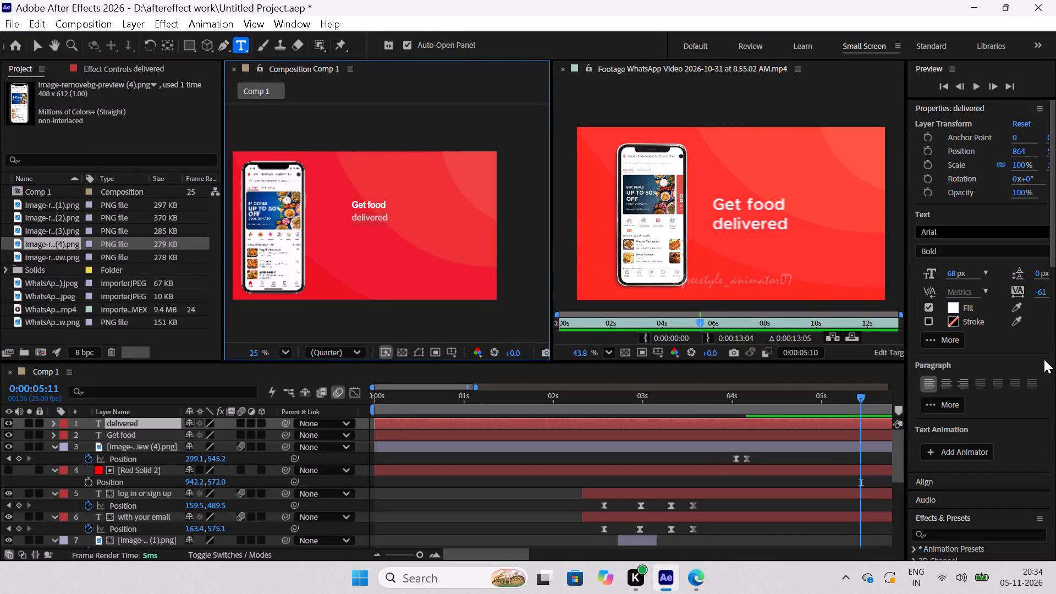
pyautogui.moveTo(954, 275); pyautogui.dragTo(977, 282)
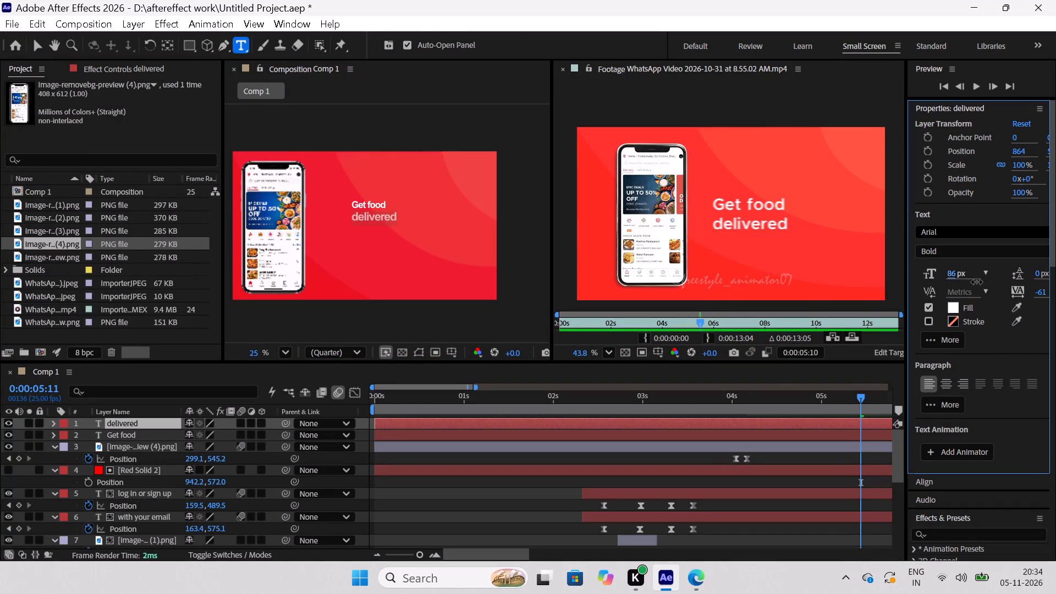
pyautogui.moveTo(977, 282); pyautogui.dragTo(1002, 288)
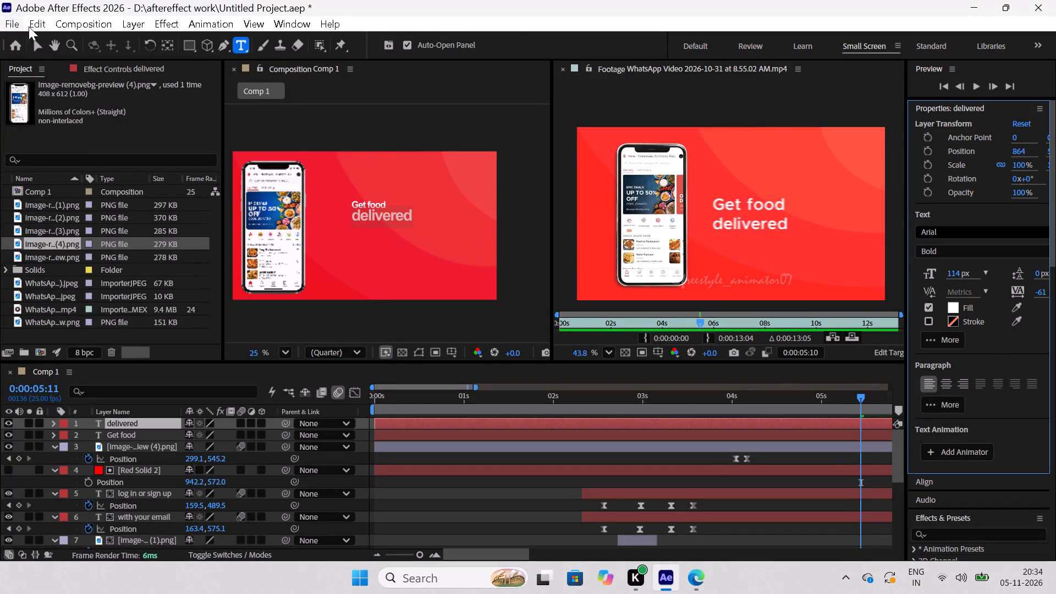
pyautogui.click(31, 39)
pyautogui.moveTo(393, 215); pyautogui.dragTo(393, 215)
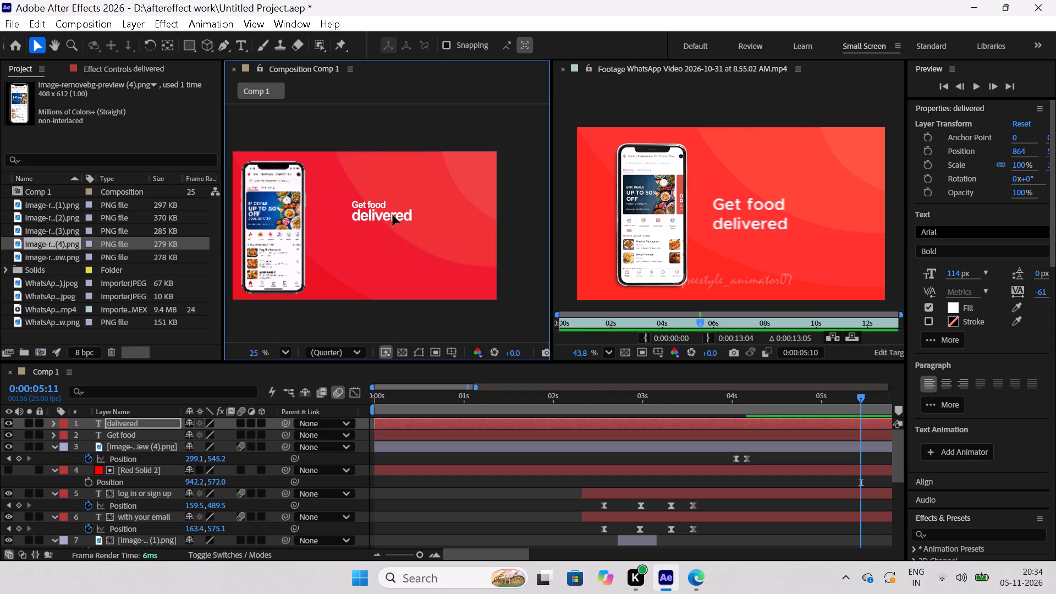
pyautogui.moveTo(393, 215); pyautogui.dragTo(376, 232)
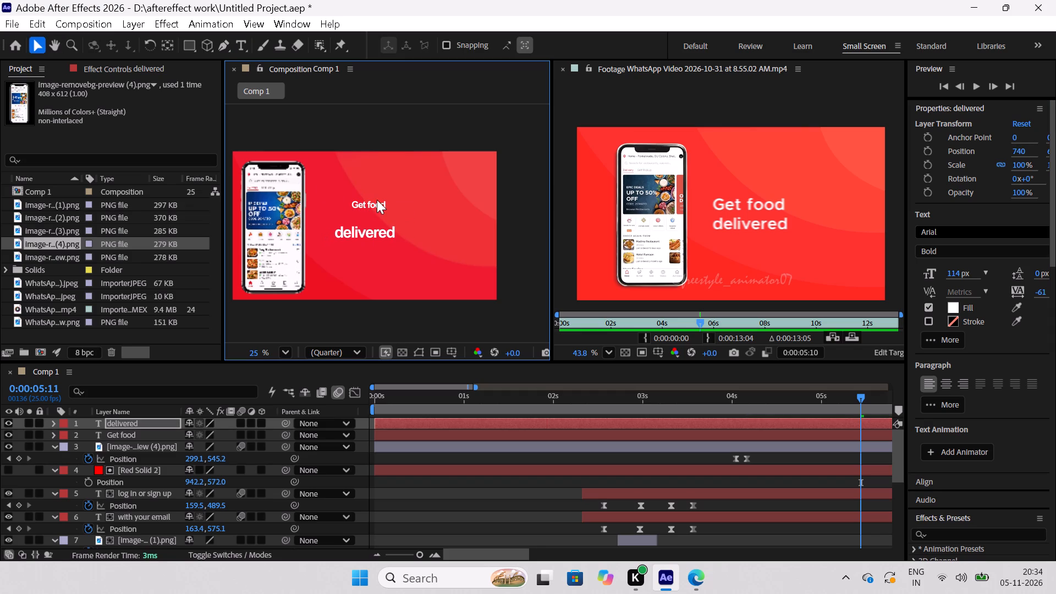
# Enlarge the "Get food" text to 109 px and place it just above "delivered", at about X position 772.
pyautogui.tripleClick(372, 205)
pyautogui.doubleClick(372, 205)
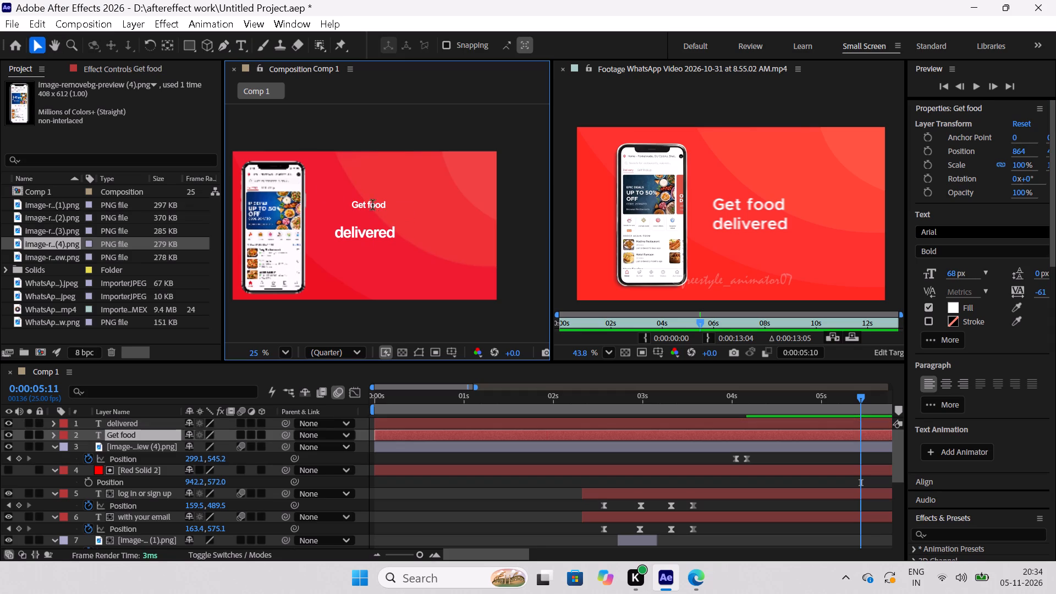
pyautogui.moveTo(949, 277); pyautogui.dragTo(961, 277)
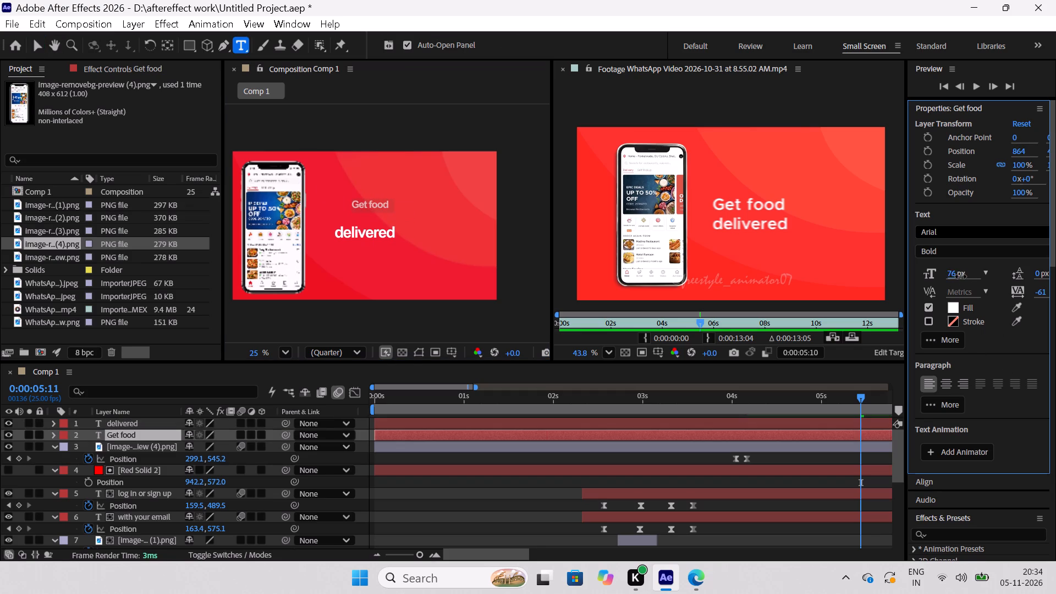
pyautogui.moveTo(961, 277); pyautogui.dragTo(987, 283)
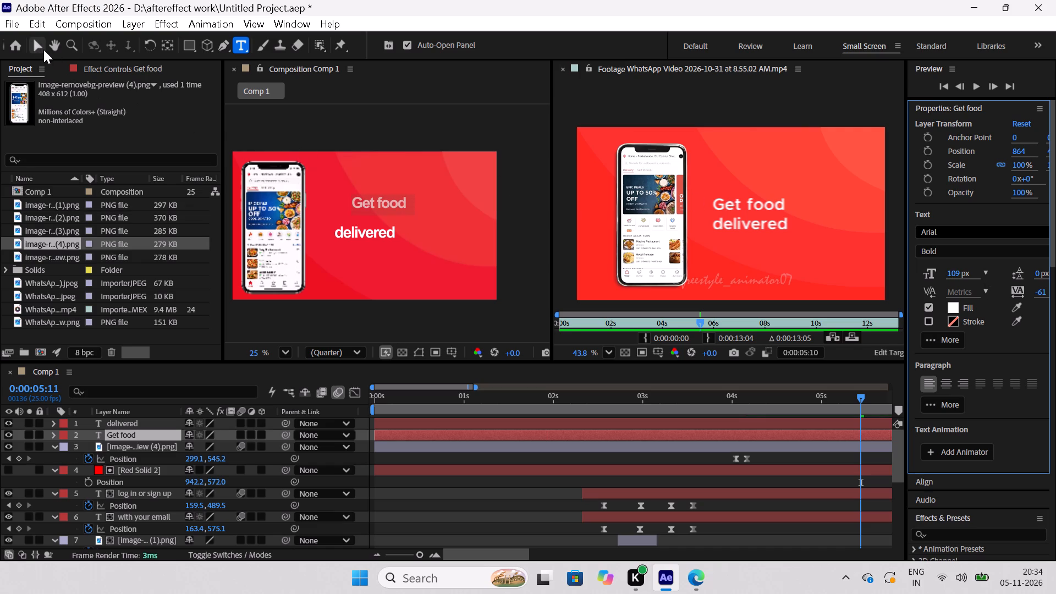
pyautogui.click(34, 47)
pyautogui.moveTo(384, 207); pyautogui.dragTo(376, 217)
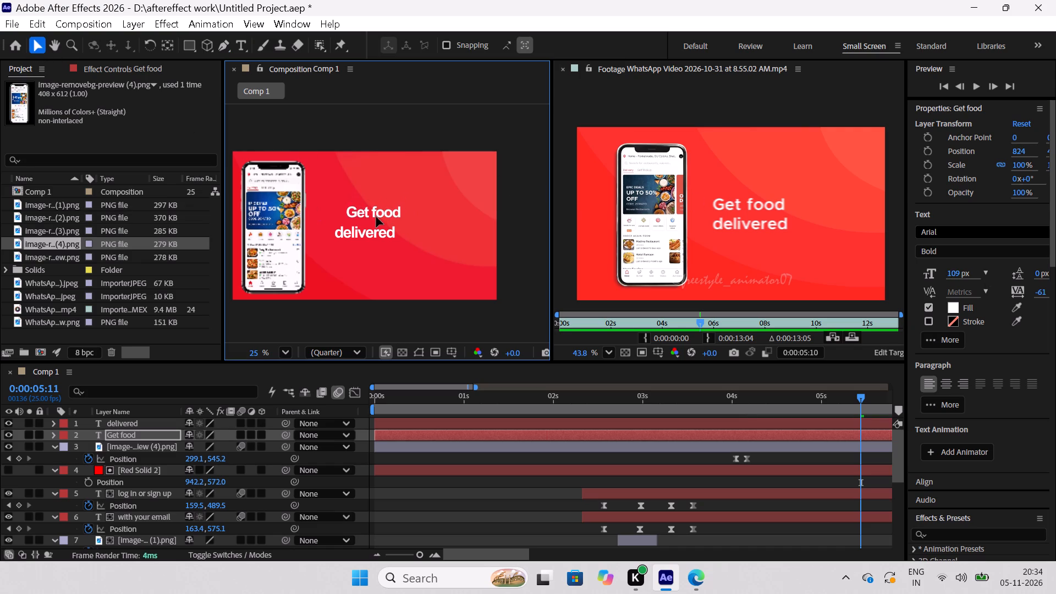
pyautogui.moveTo(376, 217); pyautogui.dragTo(372, 223)
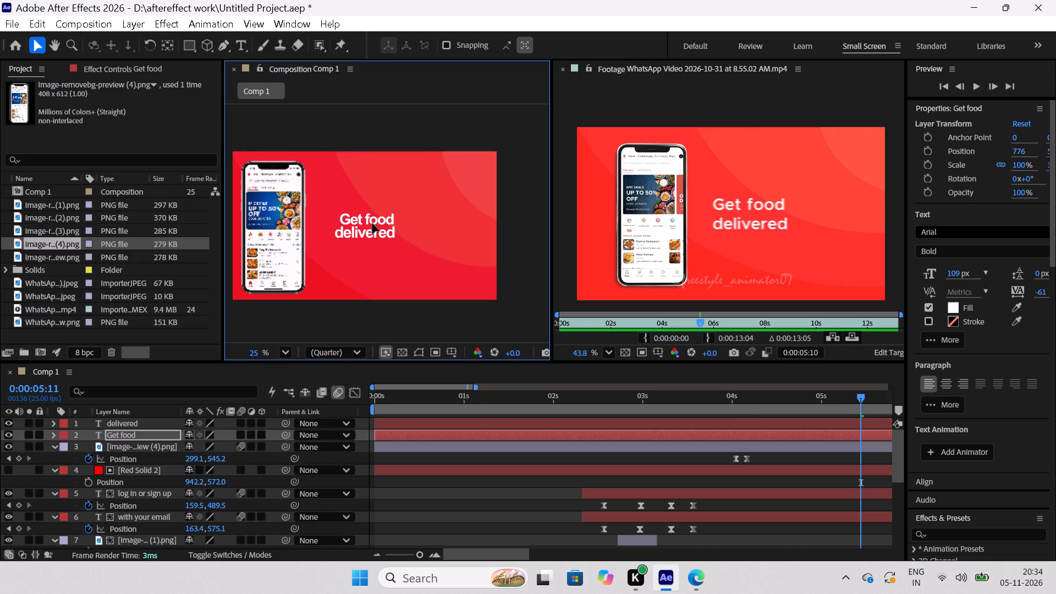
pyautogui.moveTo(372, 223); pyautogui.dragTo(372, 220)
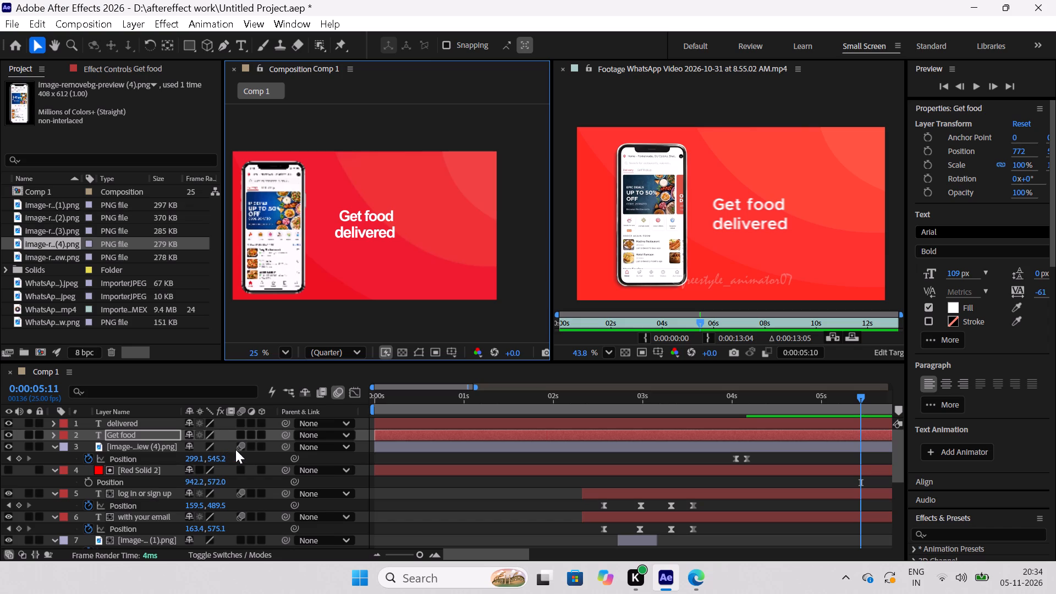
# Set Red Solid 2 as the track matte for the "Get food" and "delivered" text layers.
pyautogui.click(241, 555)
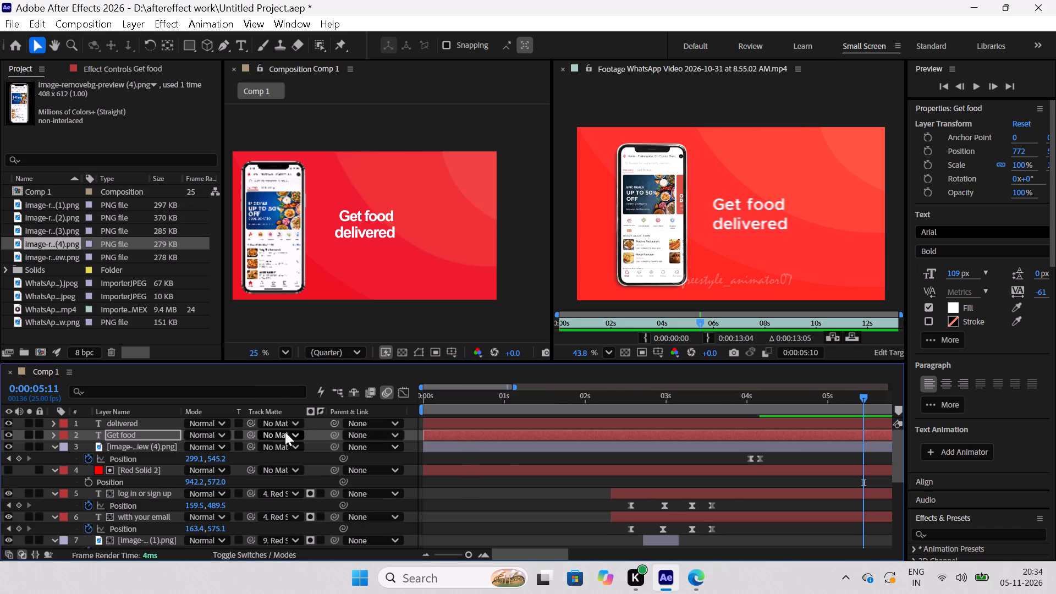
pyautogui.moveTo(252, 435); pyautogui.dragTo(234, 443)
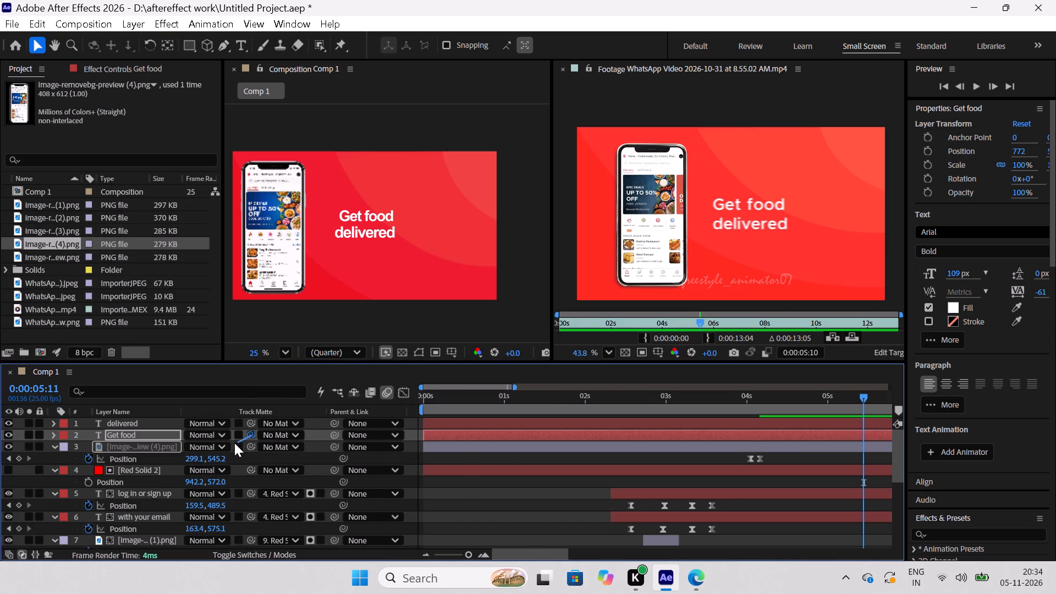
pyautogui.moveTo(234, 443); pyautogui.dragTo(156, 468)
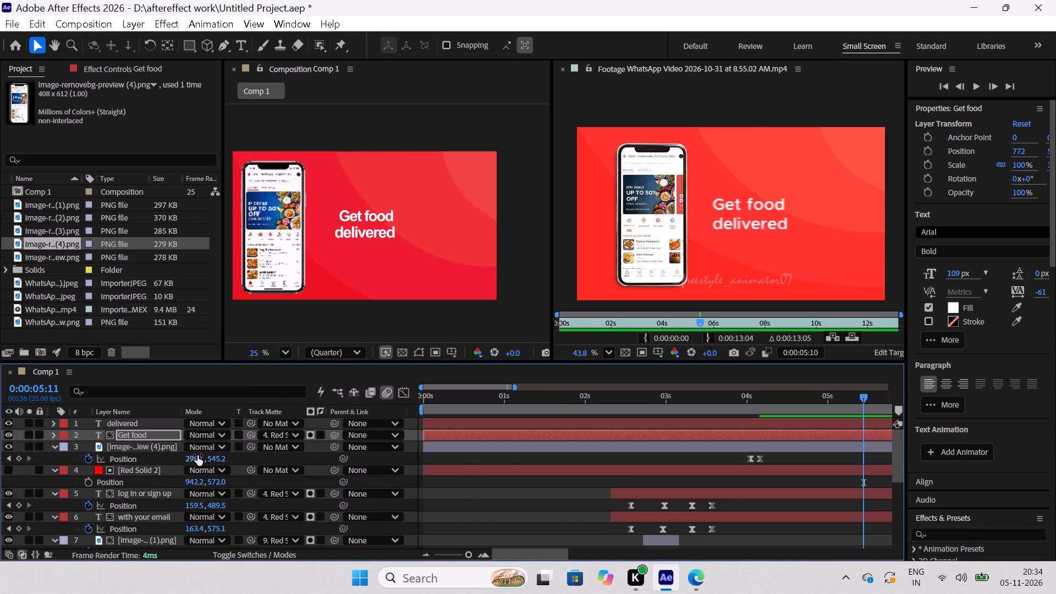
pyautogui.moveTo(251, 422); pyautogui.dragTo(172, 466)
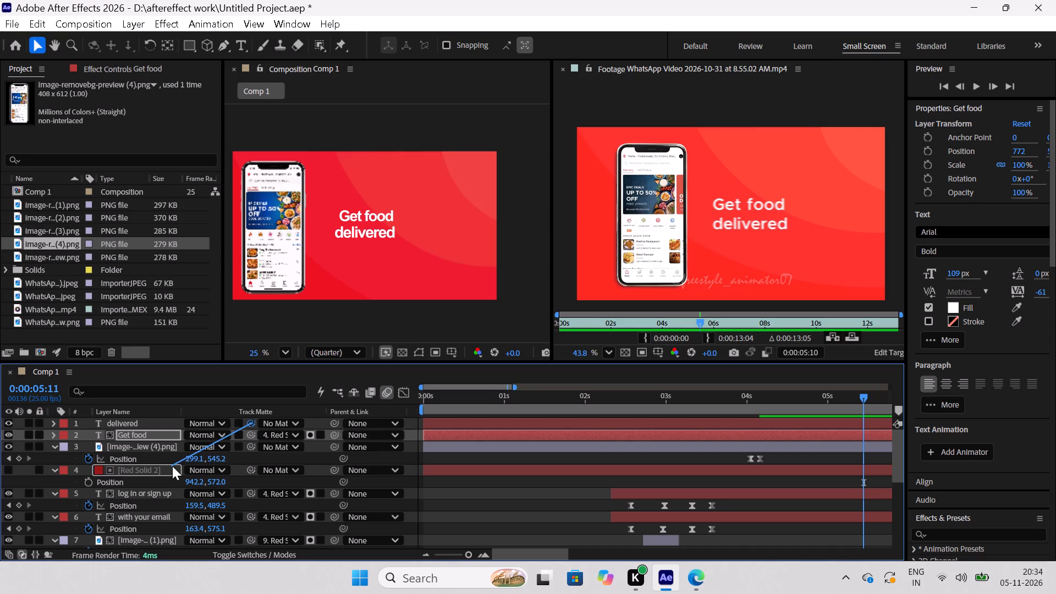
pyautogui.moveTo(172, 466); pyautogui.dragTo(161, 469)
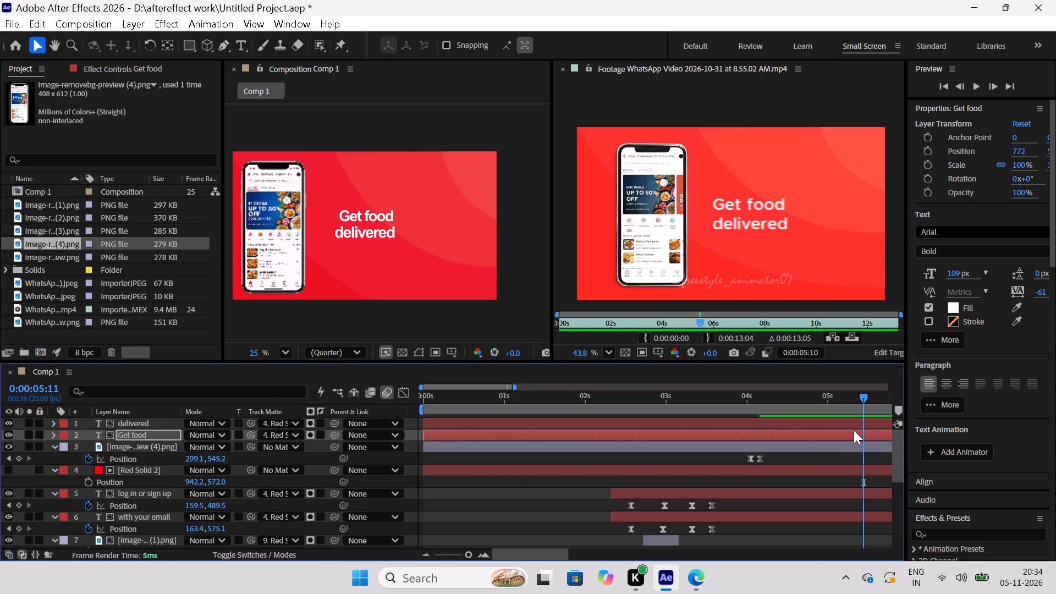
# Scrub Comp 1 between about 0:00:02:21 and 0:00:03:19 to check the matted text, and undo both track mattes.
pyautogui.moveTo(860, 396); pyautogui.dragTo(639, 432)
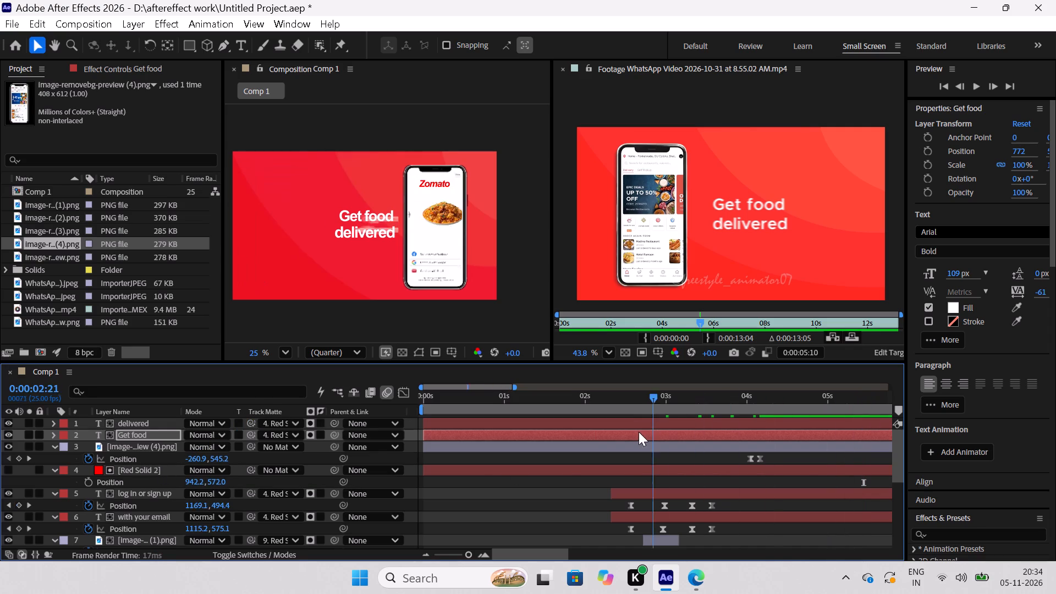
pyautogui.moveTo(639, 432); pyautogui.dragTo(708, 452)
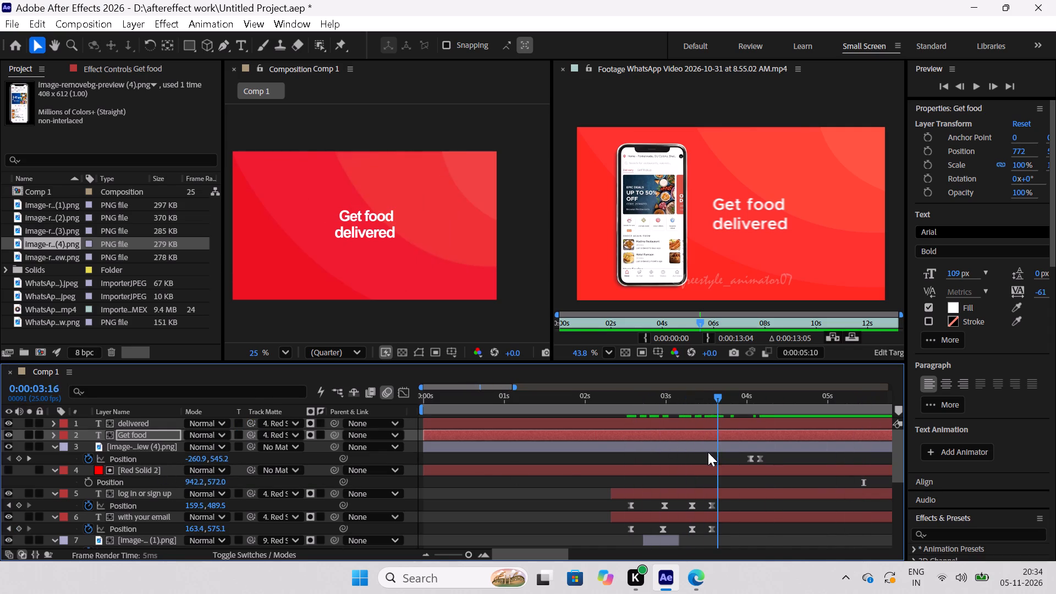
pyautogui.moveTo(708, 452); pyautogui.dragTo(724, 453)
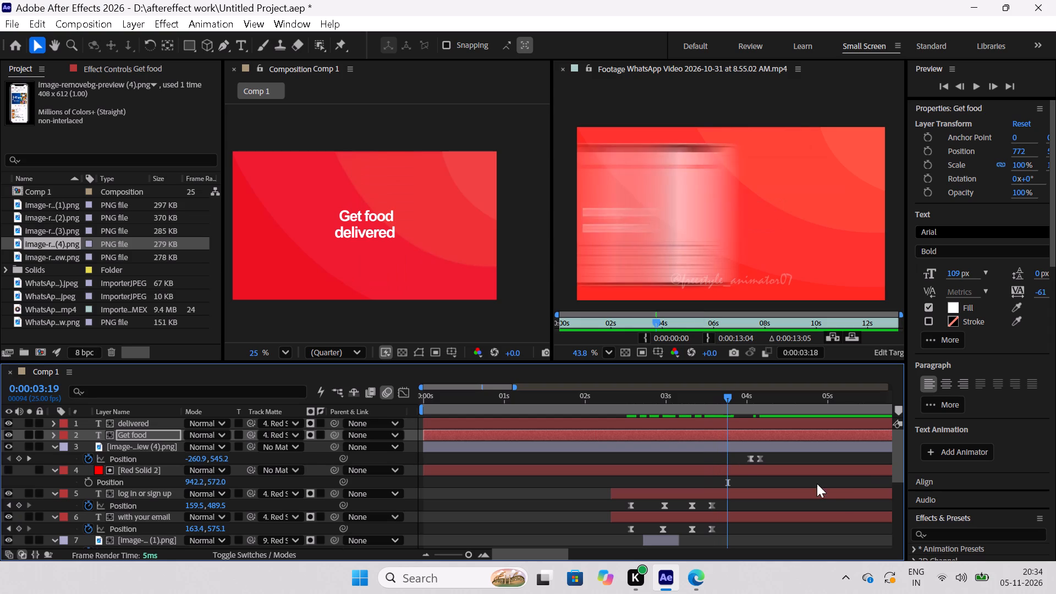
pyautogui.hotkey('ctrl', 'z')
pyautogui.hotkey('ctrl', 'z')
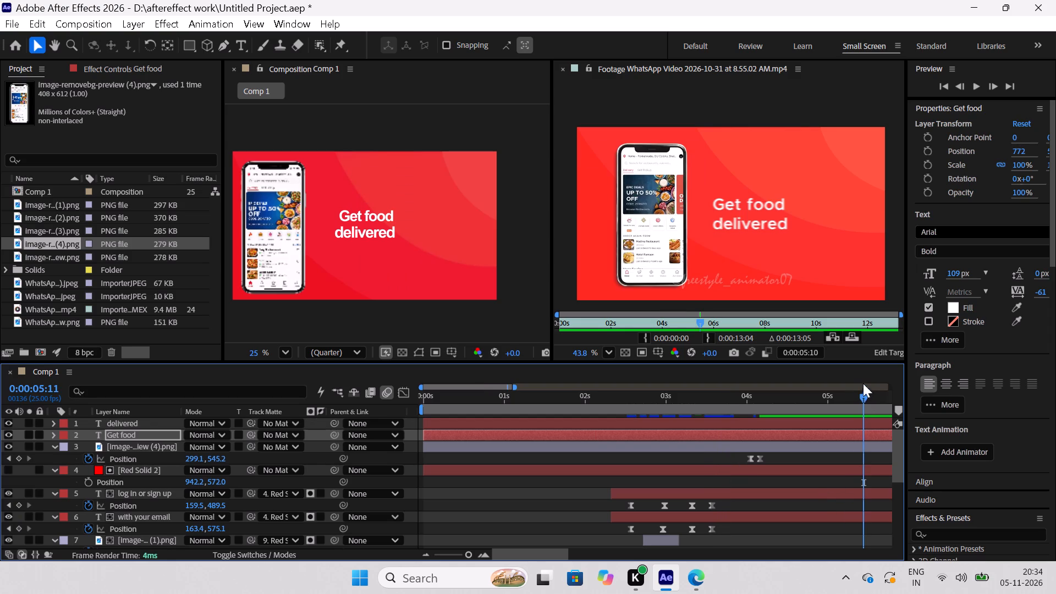
# Trim the starts of the "Get food" and "delivered" text layers to 0:00:04:09, after the food-app phone has slid in.
pyautogui.moveTo(860, 393); pyautogui.dragTo(642, 447)
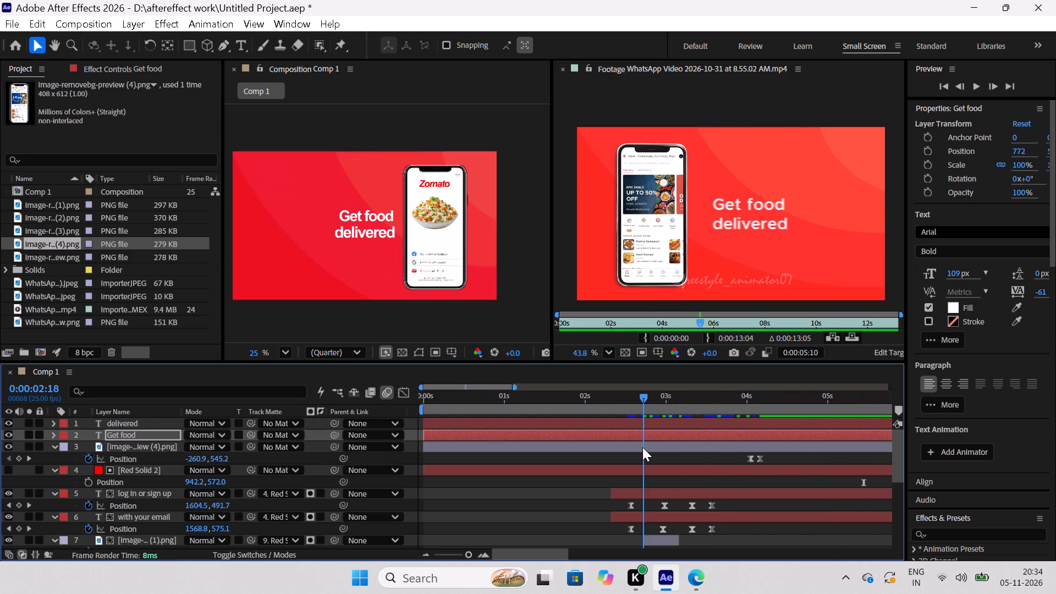
pyautogui.moveTo(642, 447); pyautogui.dragTo(728, 471)
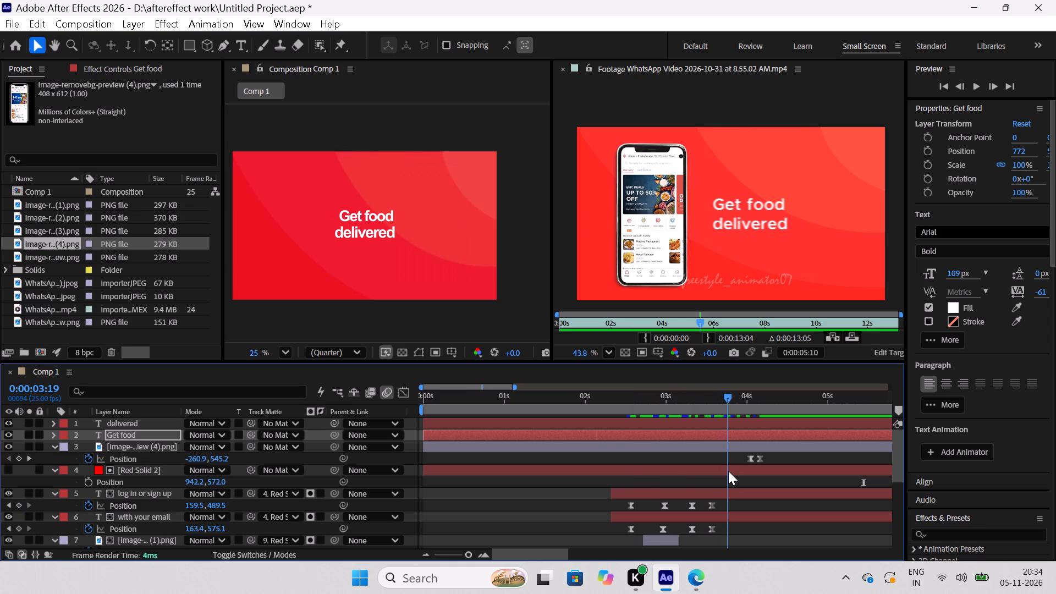
pyautogui.moveTo(728, 471); pyautogui.dragTo(713, 478)
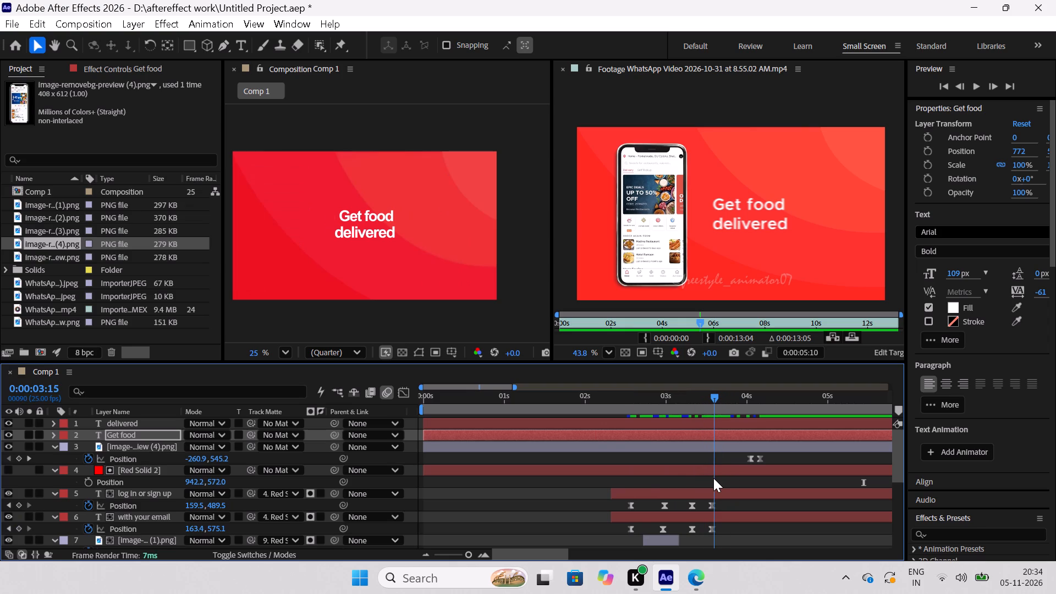
pyautogui.moveTo(713, 478); pyautogui.dragTo(760, 480)
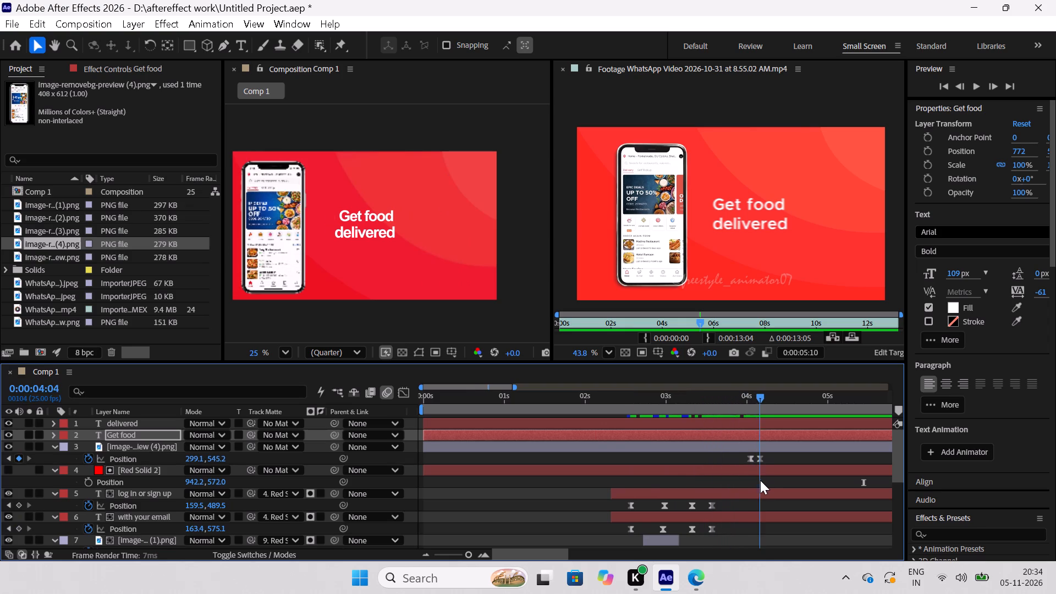
pyautogui.moveTo(760, 480); pyautogui.dragTo(774, 485)
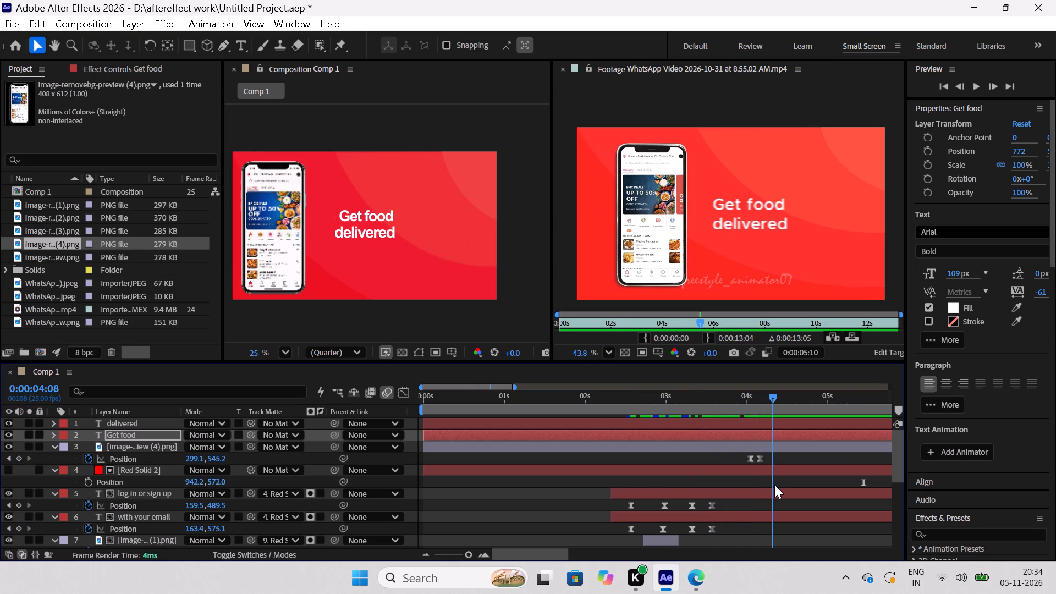
pyautogui.moveTo(774, 485); pyautogui.dragTo(776, 486)
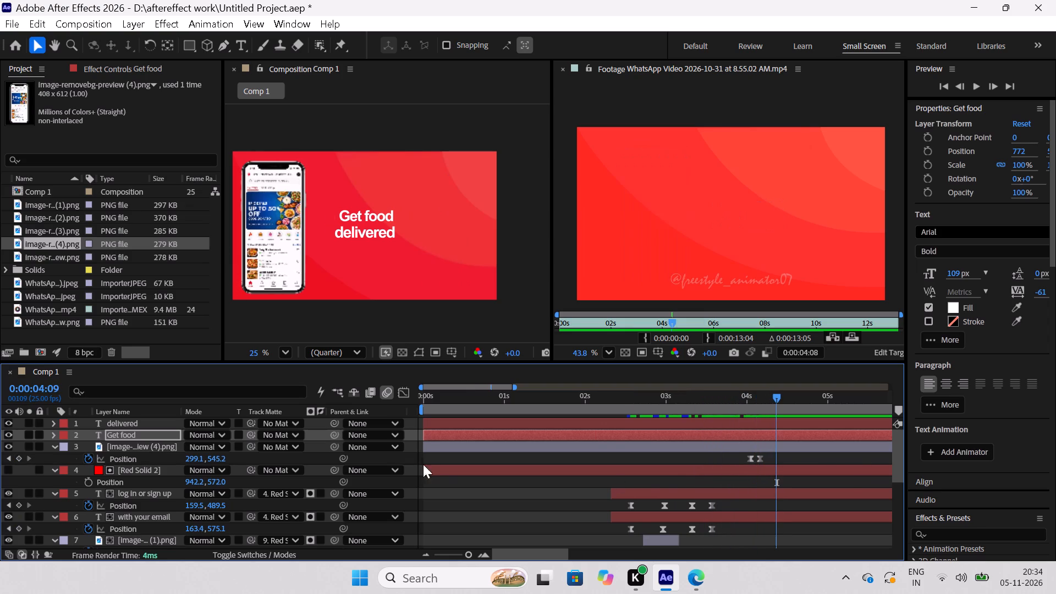
pyautogui.moveTo(425, 436); pyautogui.dragTo(569, 447)
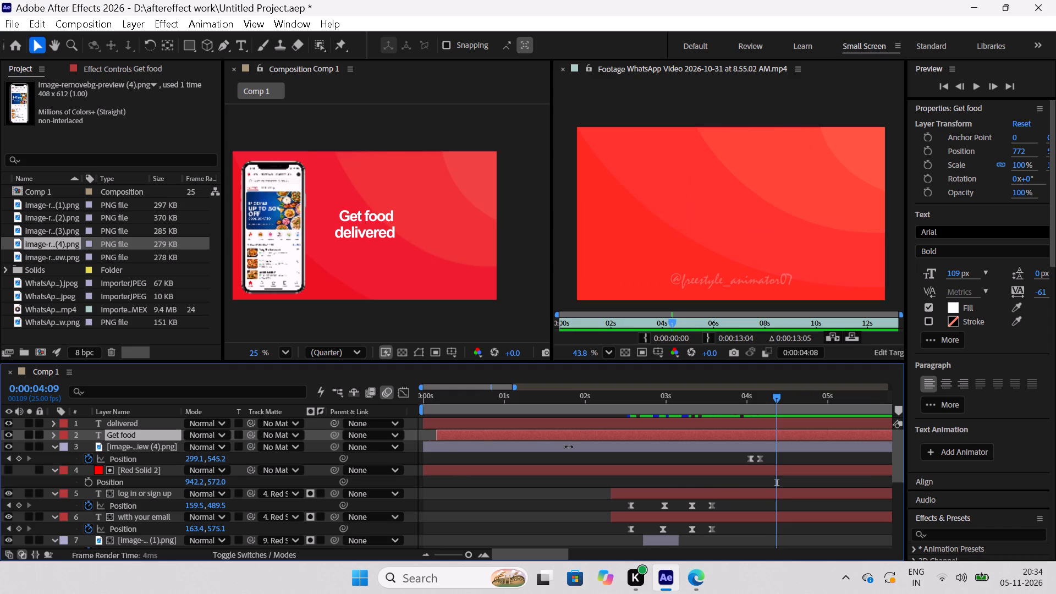
pyautogui.moveTo(569, 447); pyautogui.dragTo(778, 493)
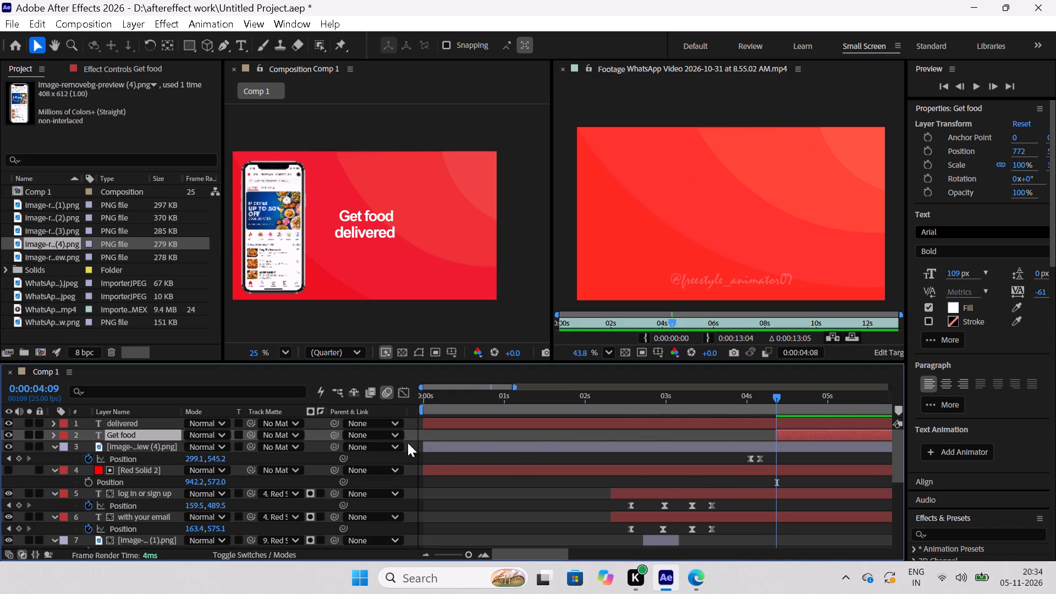
pyautogui.click(435, 424)
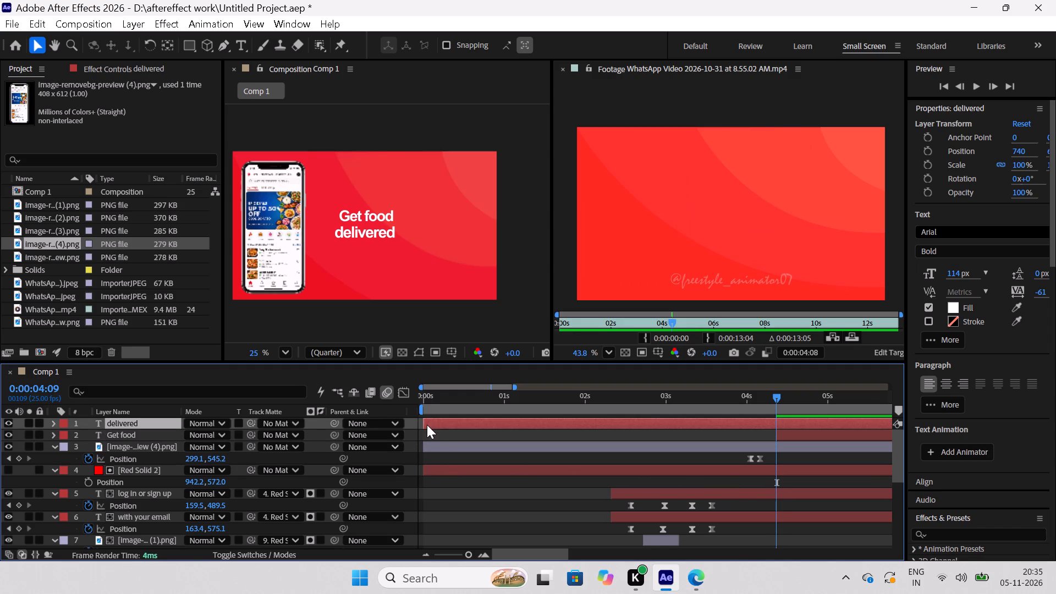
pyautogui.moveTo(423, 424); pyautogui.dragTo(780, 472)
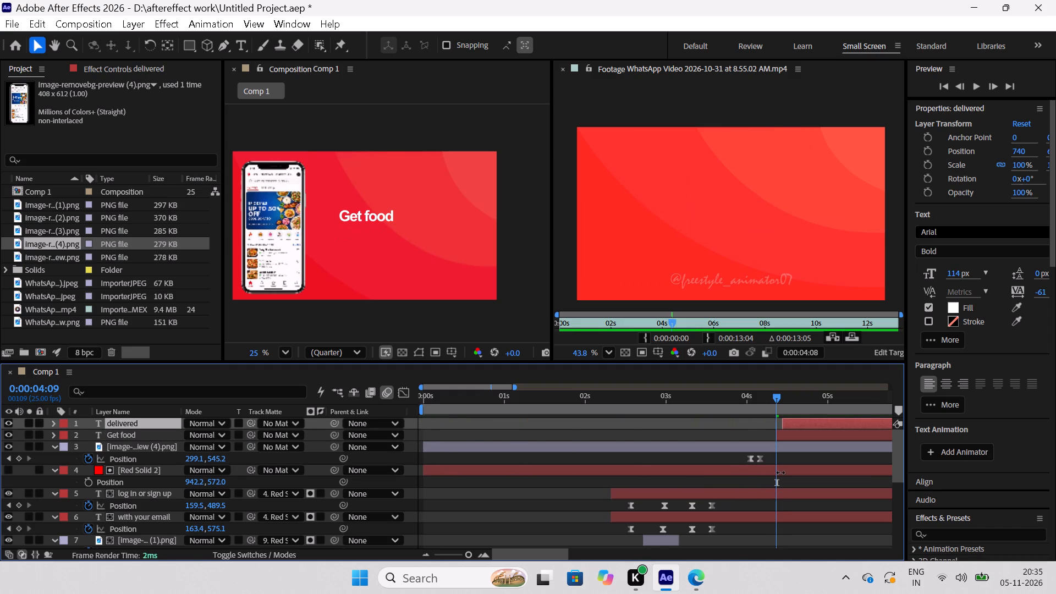
pyautogui.moveTo(780, 472); pyautogui.dragTo(774, 472)
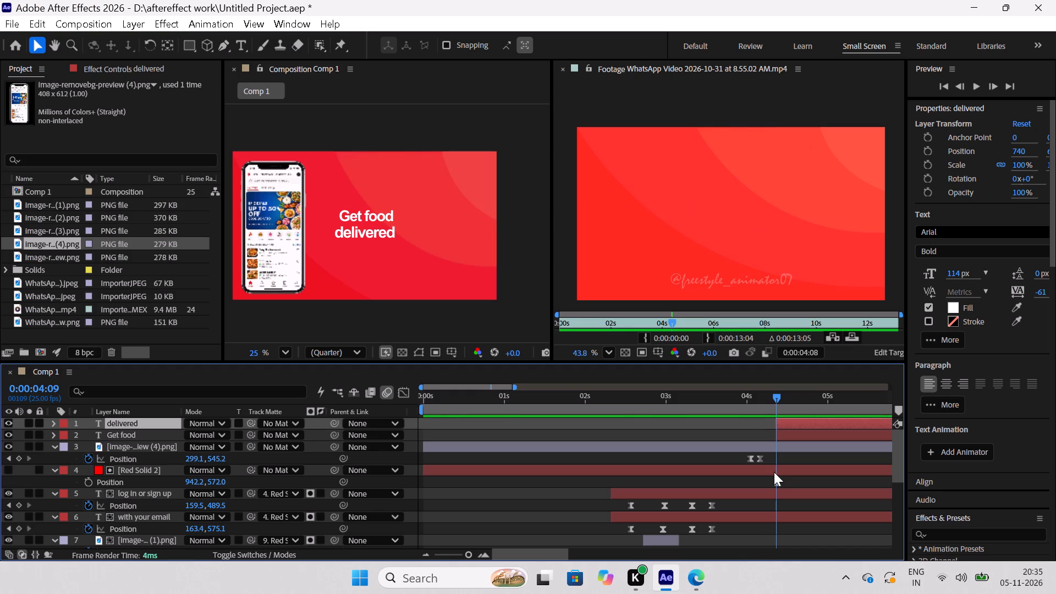
# Trim the start of the food-app phone image layer to about 0:00:04:00, just before its first Position keyframe.
pyautogui.click(151, 448)
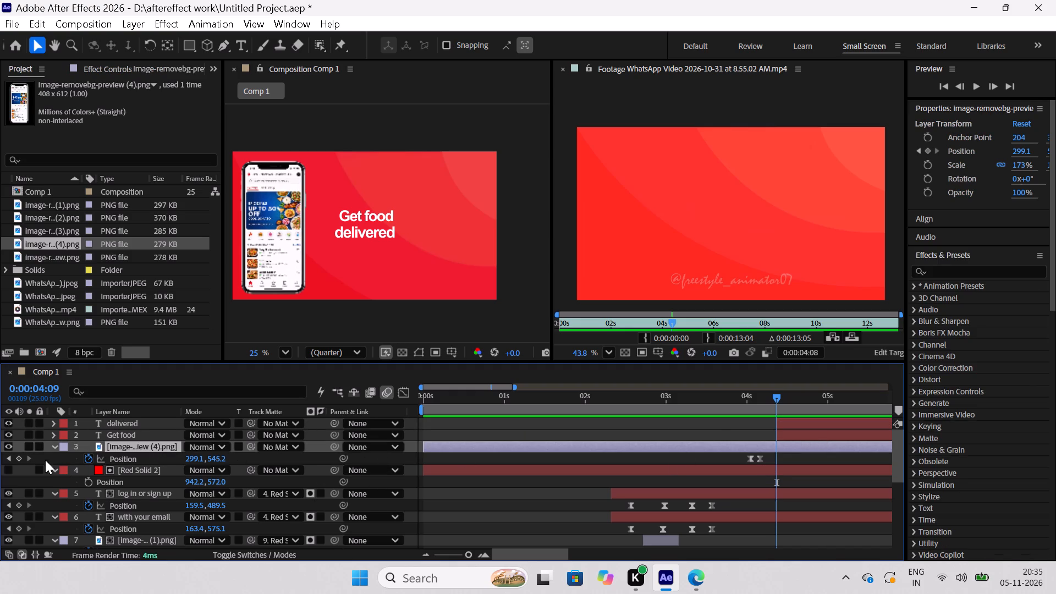
pyautogui.doubleClick(8, 460)
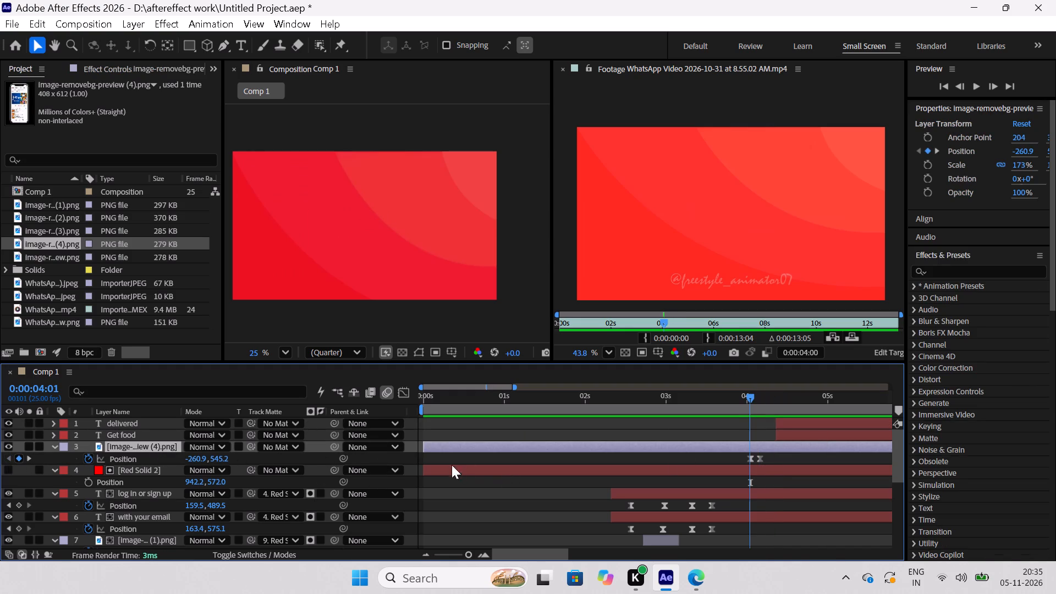
pyautogui.moveTo(422, 444); pyautogui.dragTo(754, 482)
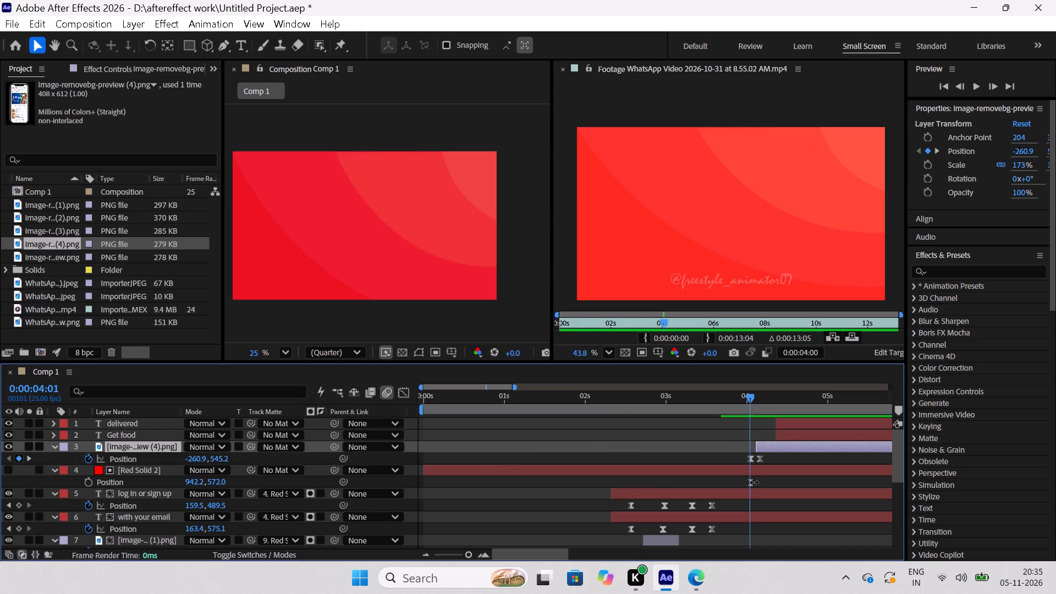
pyautogui.moveTo(754, 482); pyautogui.dragTo(746, 478)
pyautogui.moveTo(746, 478); pyautogui.dragTo(747, 463)
# Check the frames between 0:00:04:07 and 0:00:04:11 for the text's appearance beside the phone, ending at 0:00:04:09.
pyautogui.moveTo(751, 398); pyautogui.dragTo(768, 409)
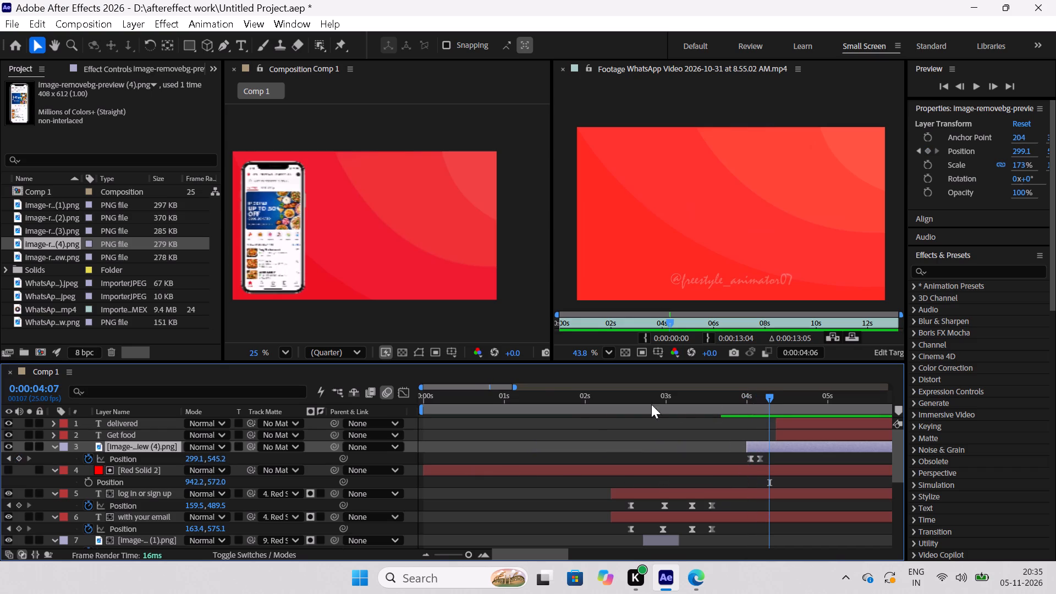
pyautogui.moveTo(514, 389); pyautogui.dragTo(801, 426)
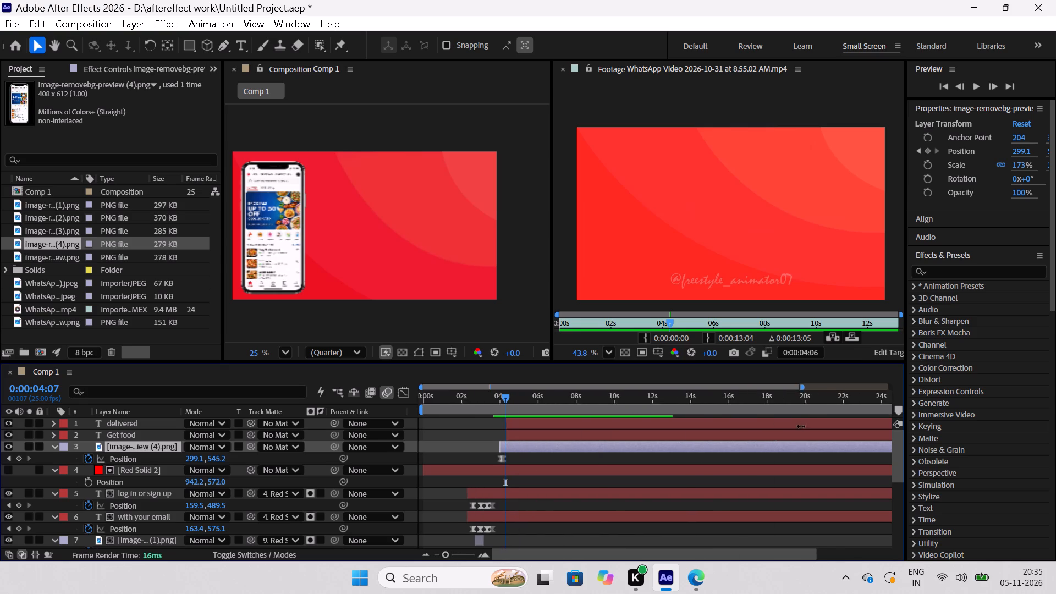
pyautogui.moveTo(801, 426); pyautogui.dragTo(505, 427)
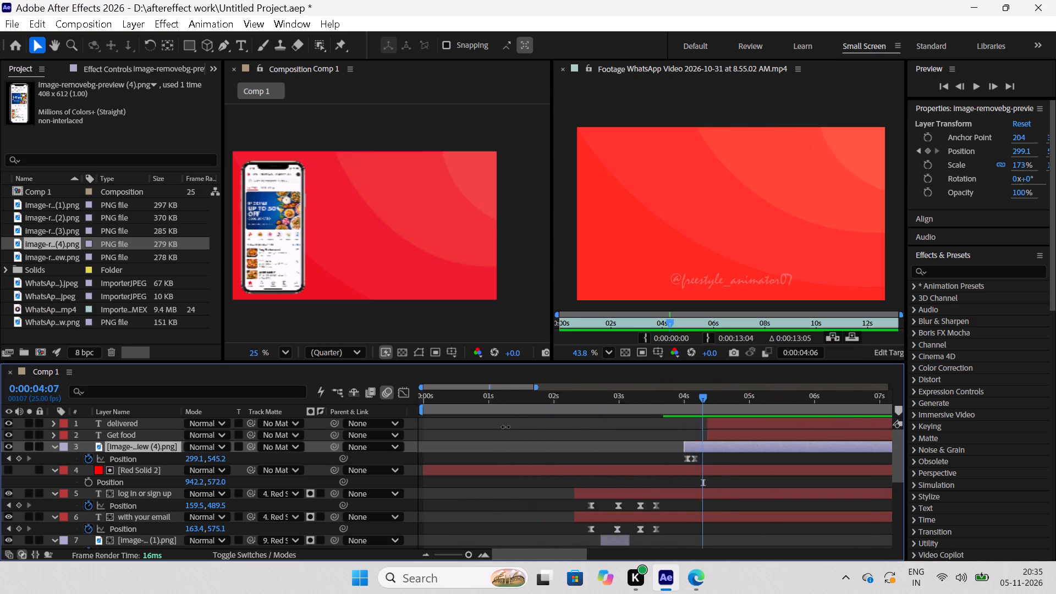
pyautogui.moveTo(505, 427); pyautogui.dragTo(486, 430)
pyautogui.moveTo(509, 559); pyautogui.dragTo(542, 562)
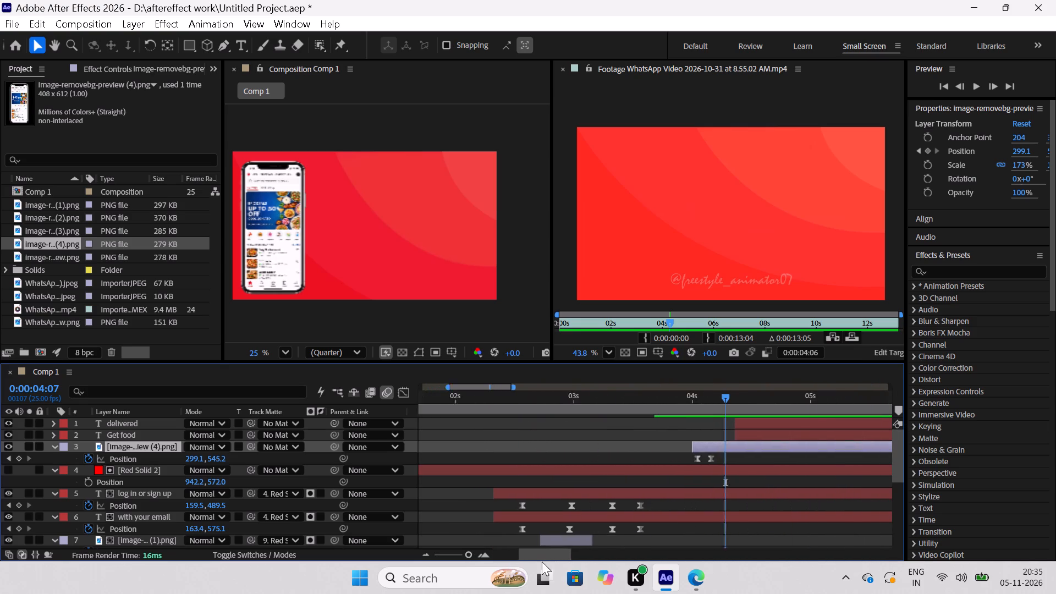
pyautogui.moveTo(542, 562); pyautogui.dragTo(554, 554)
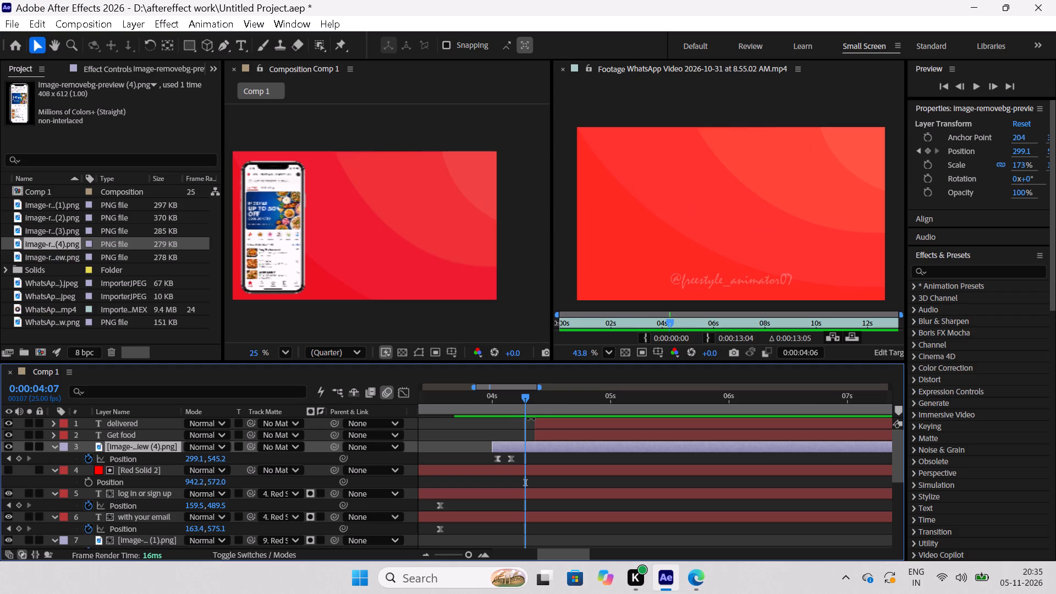
pyautogui.moveTo(527, 399); pyautogui.dragTo(537, 406)
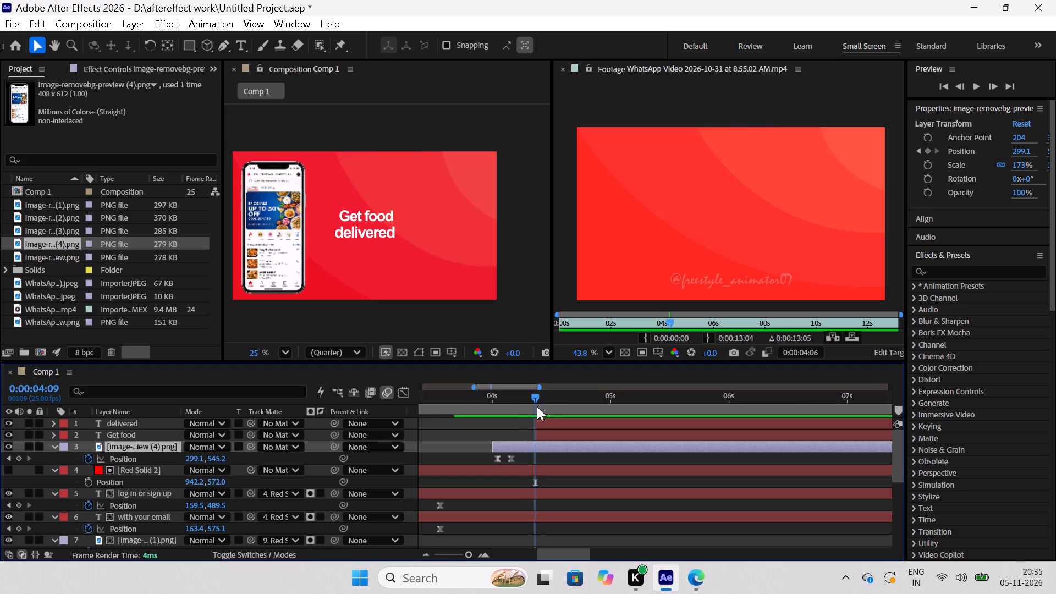
pyautogui.moveTo(533, 398); pyautogui.dragTo(551, 419)
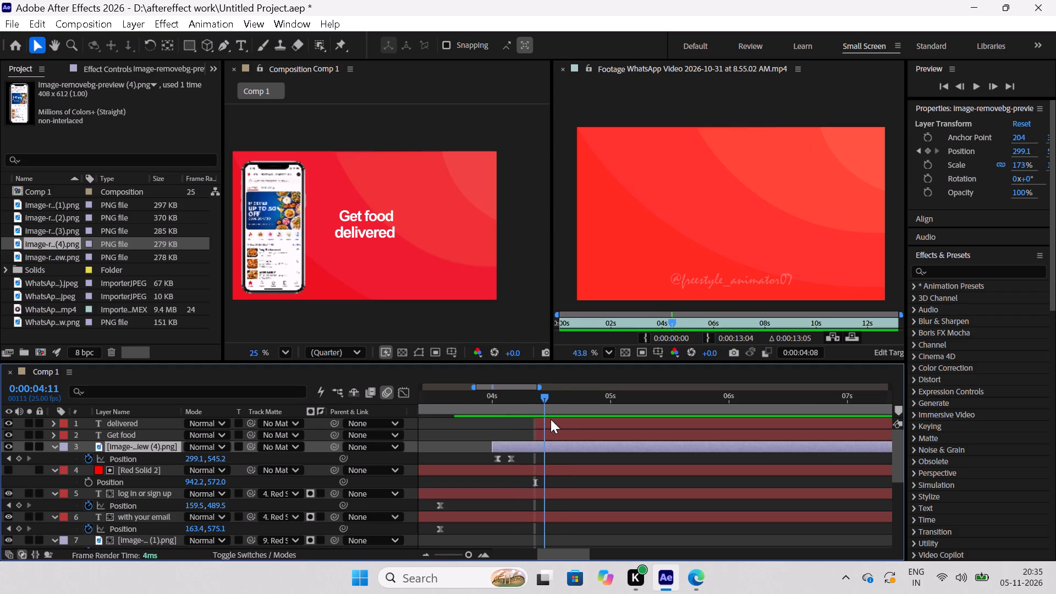
pyautogui.moveTo(551, 419); pyautogui.dragTo(535, 426)
pyautogui.click(539, 463)
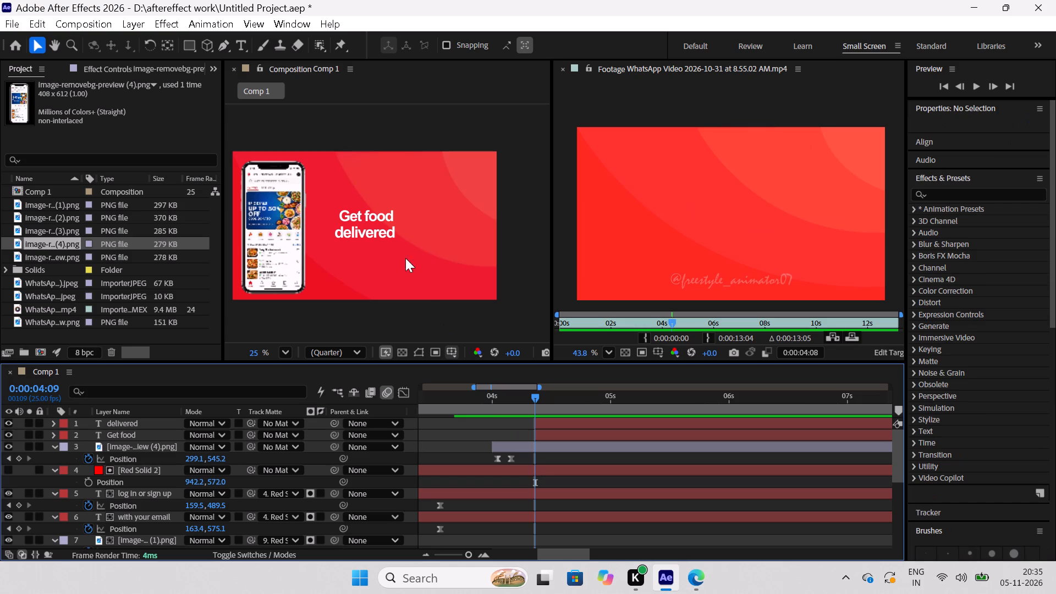
# Create a new red solid layer of 1920 × 1080 px named Red Solid 3 in Comp 1.
pyautogui.click(371, 233)
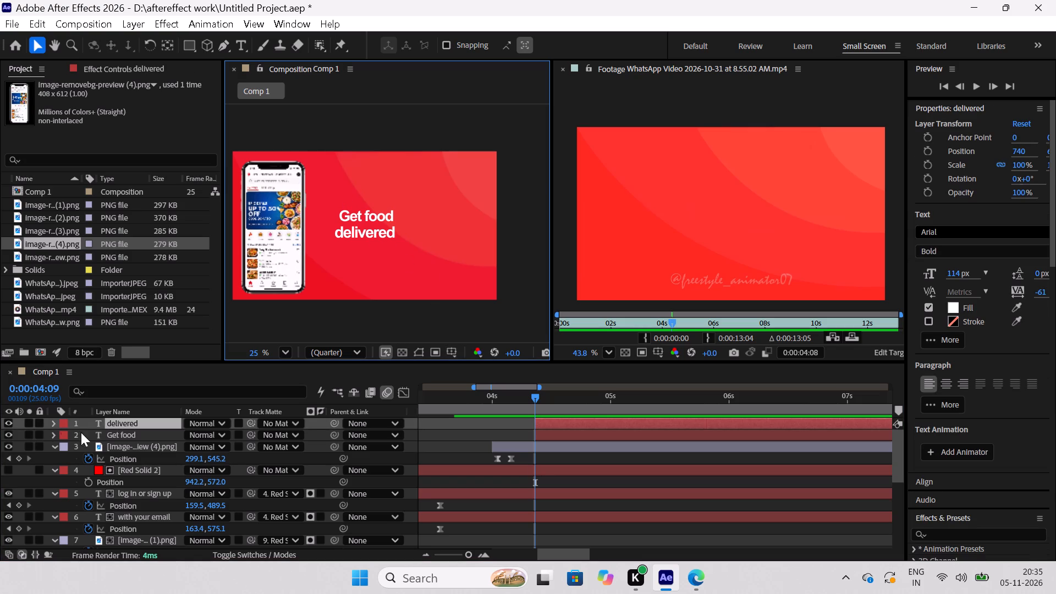
pyautogui.click(122, 423)
pyautogui.click(235, 320)
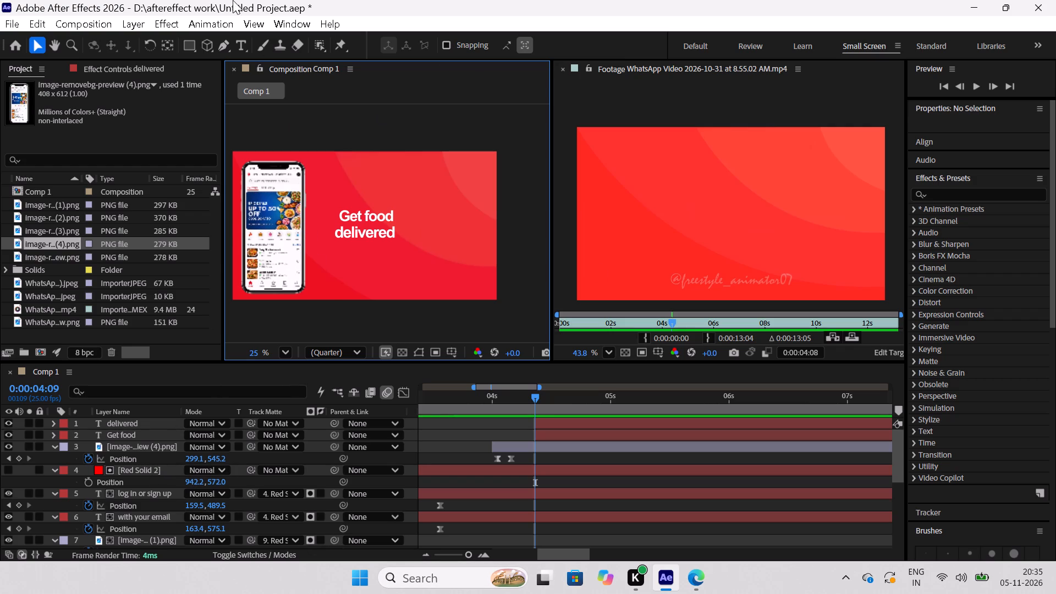
pyautogui.click(131, 28)
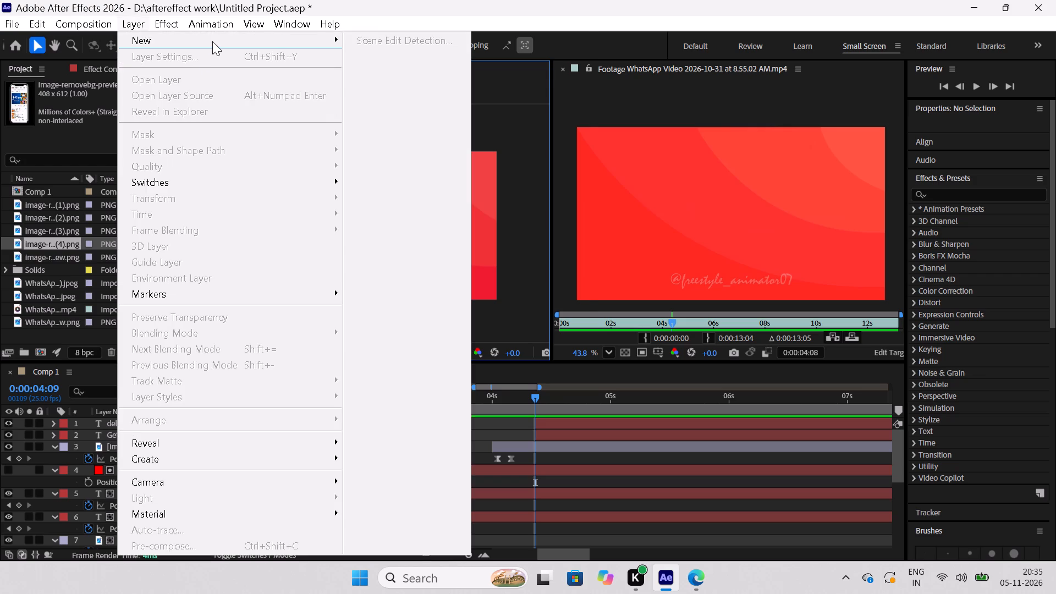
pyautogui.click(212, 41)
pyautogui.click(396, 63)
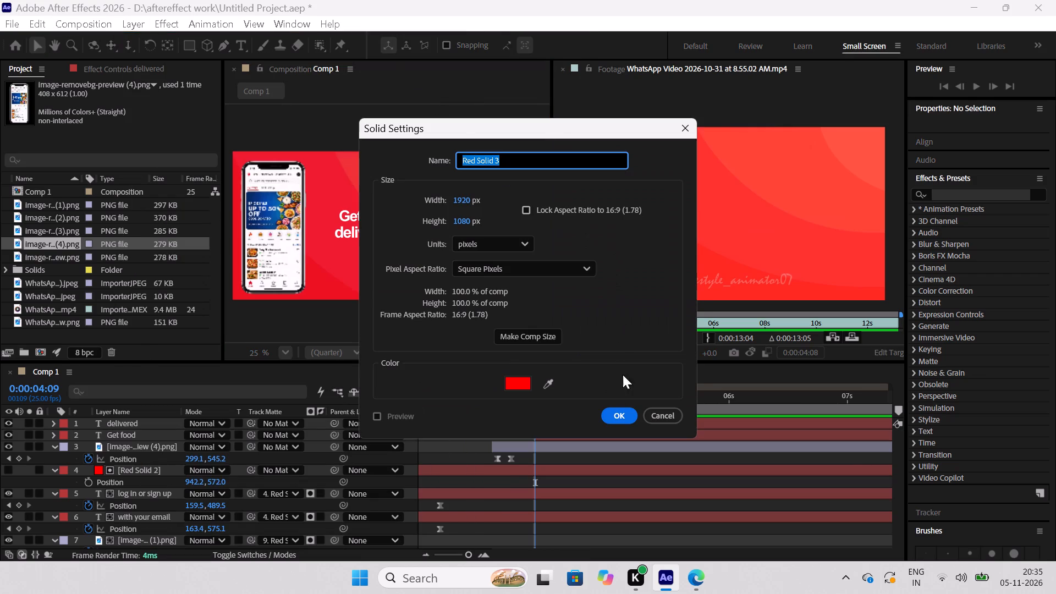
pyautogui.click(624, 411)
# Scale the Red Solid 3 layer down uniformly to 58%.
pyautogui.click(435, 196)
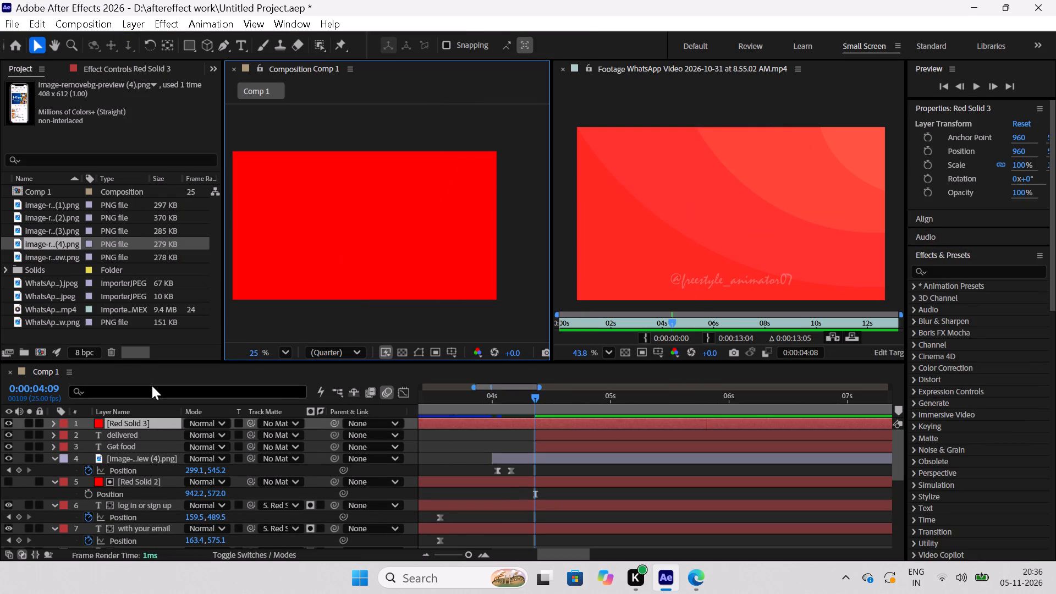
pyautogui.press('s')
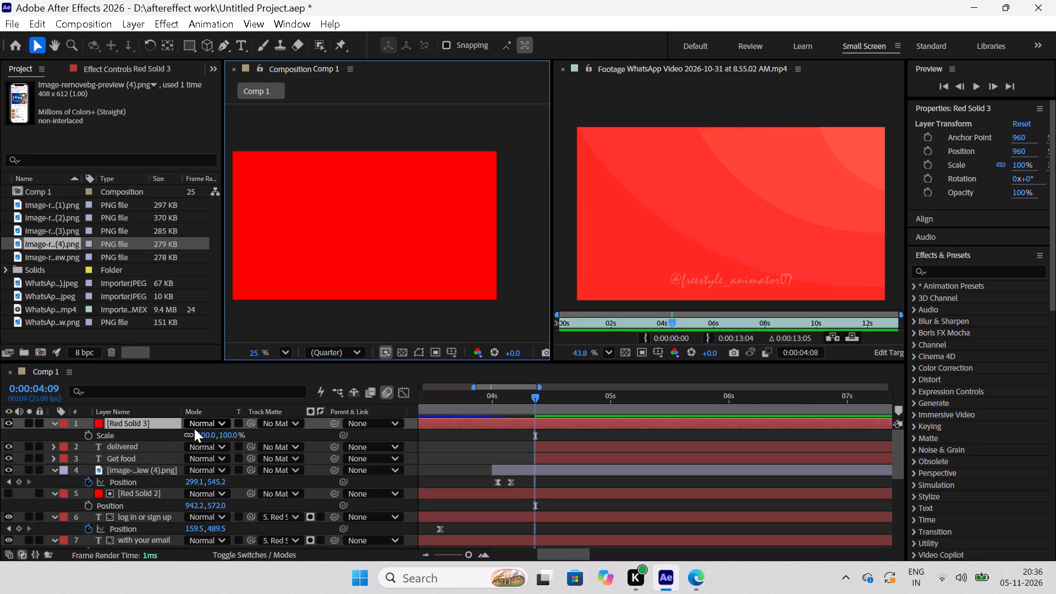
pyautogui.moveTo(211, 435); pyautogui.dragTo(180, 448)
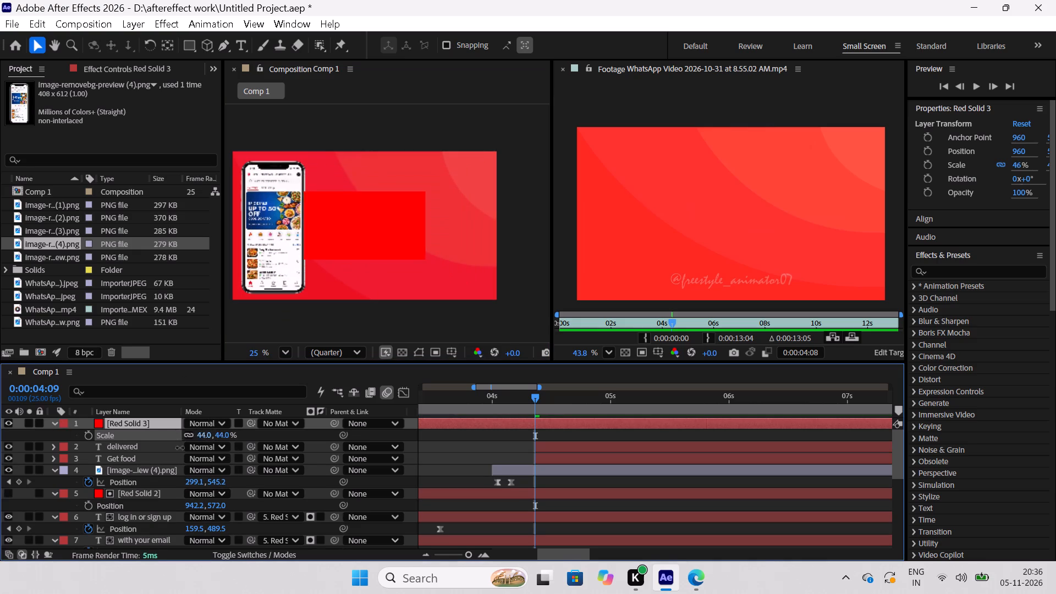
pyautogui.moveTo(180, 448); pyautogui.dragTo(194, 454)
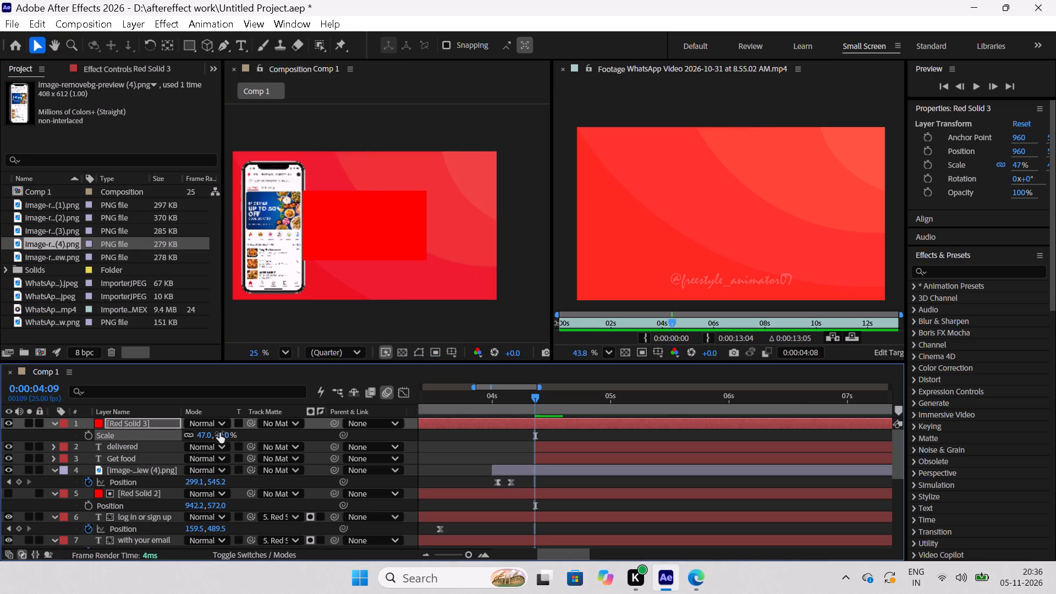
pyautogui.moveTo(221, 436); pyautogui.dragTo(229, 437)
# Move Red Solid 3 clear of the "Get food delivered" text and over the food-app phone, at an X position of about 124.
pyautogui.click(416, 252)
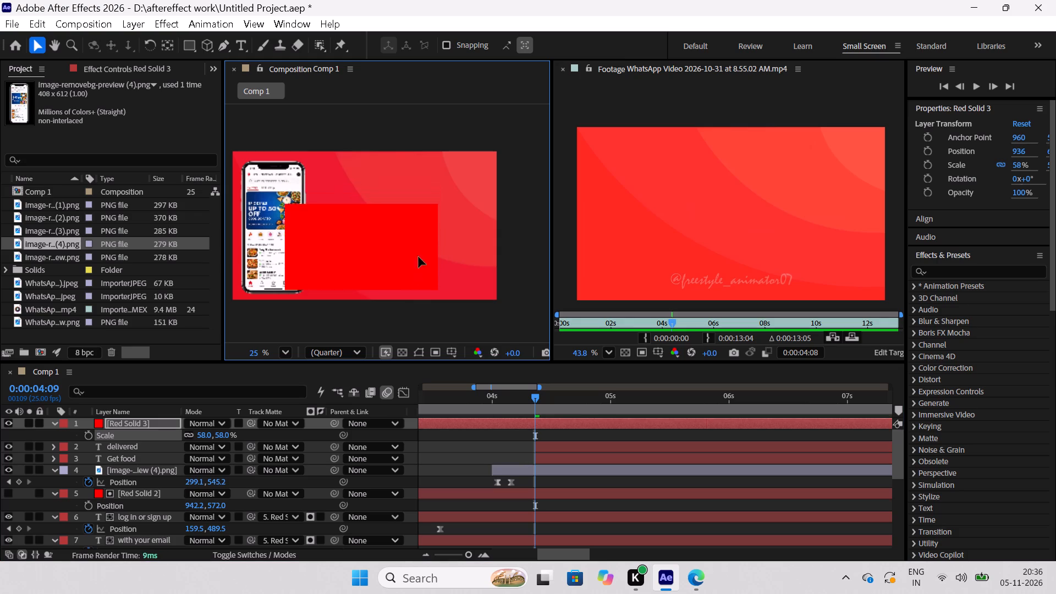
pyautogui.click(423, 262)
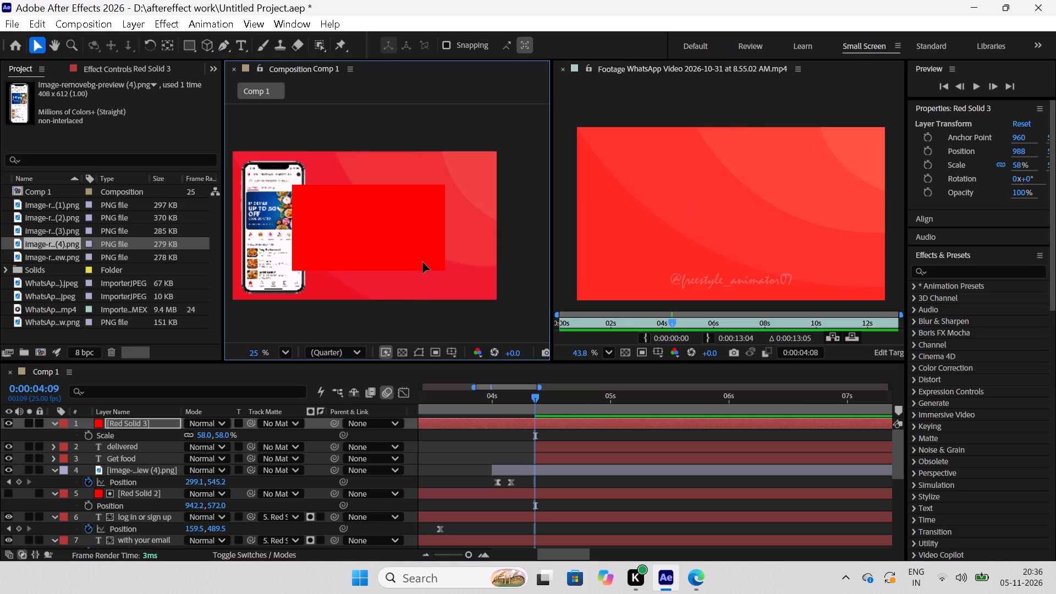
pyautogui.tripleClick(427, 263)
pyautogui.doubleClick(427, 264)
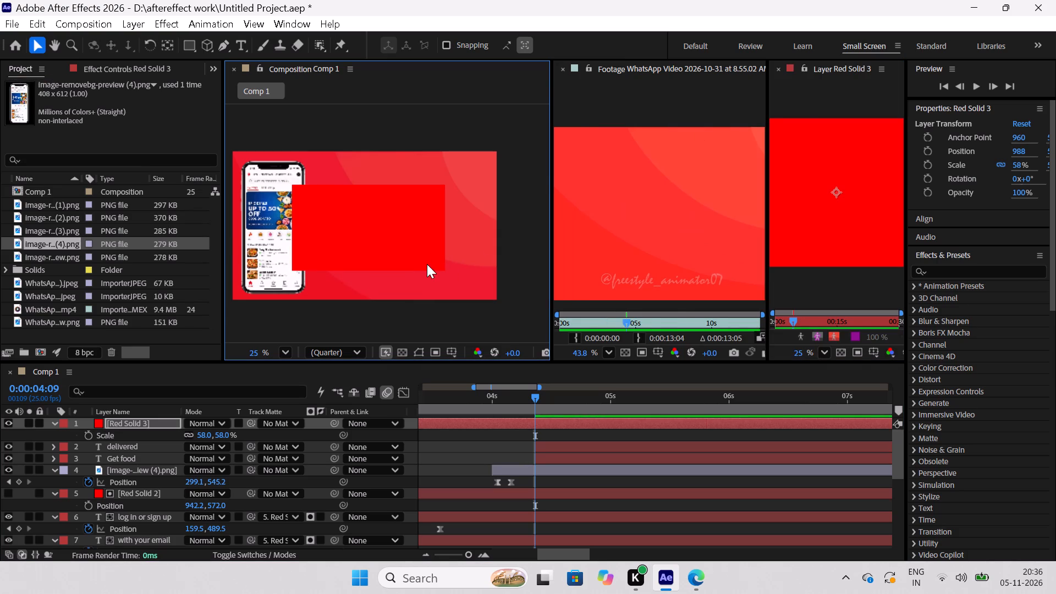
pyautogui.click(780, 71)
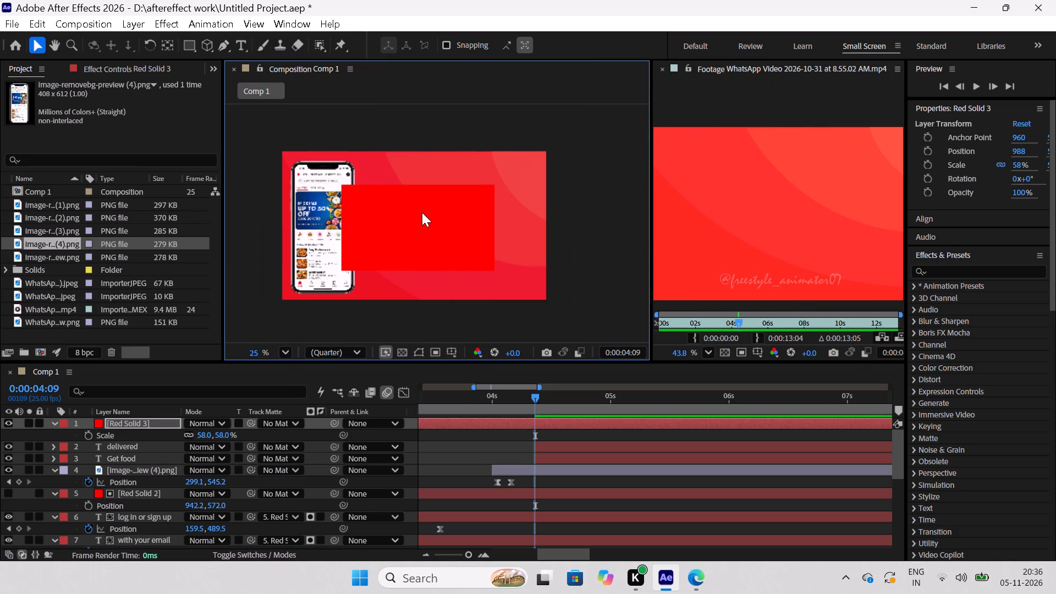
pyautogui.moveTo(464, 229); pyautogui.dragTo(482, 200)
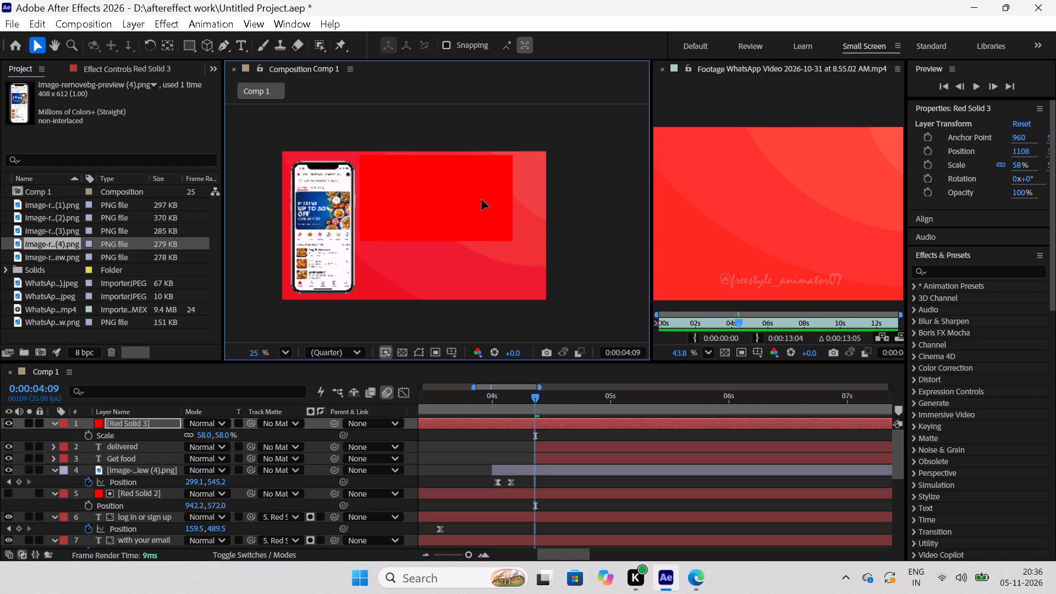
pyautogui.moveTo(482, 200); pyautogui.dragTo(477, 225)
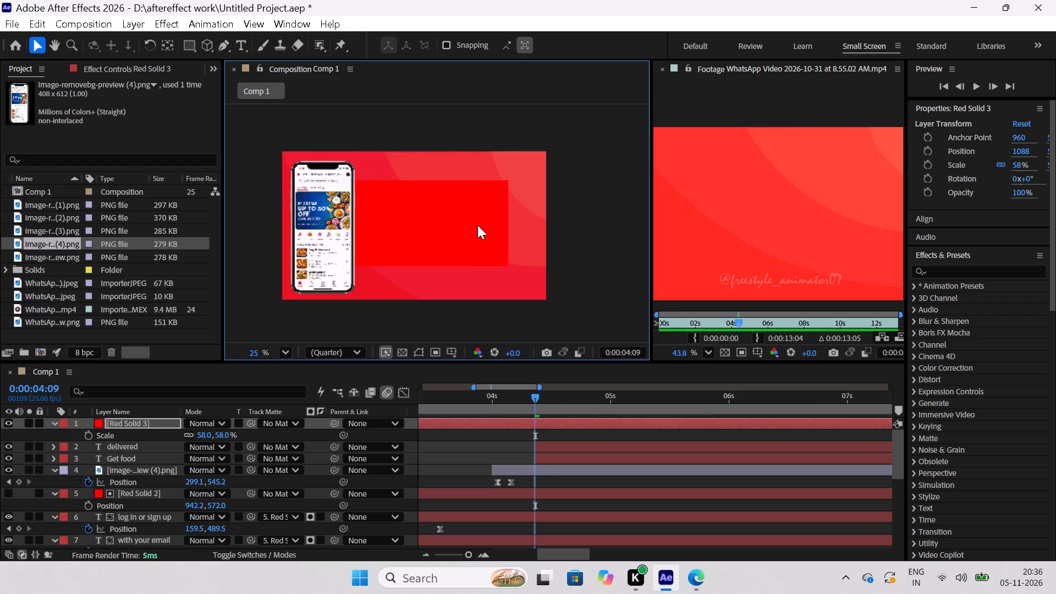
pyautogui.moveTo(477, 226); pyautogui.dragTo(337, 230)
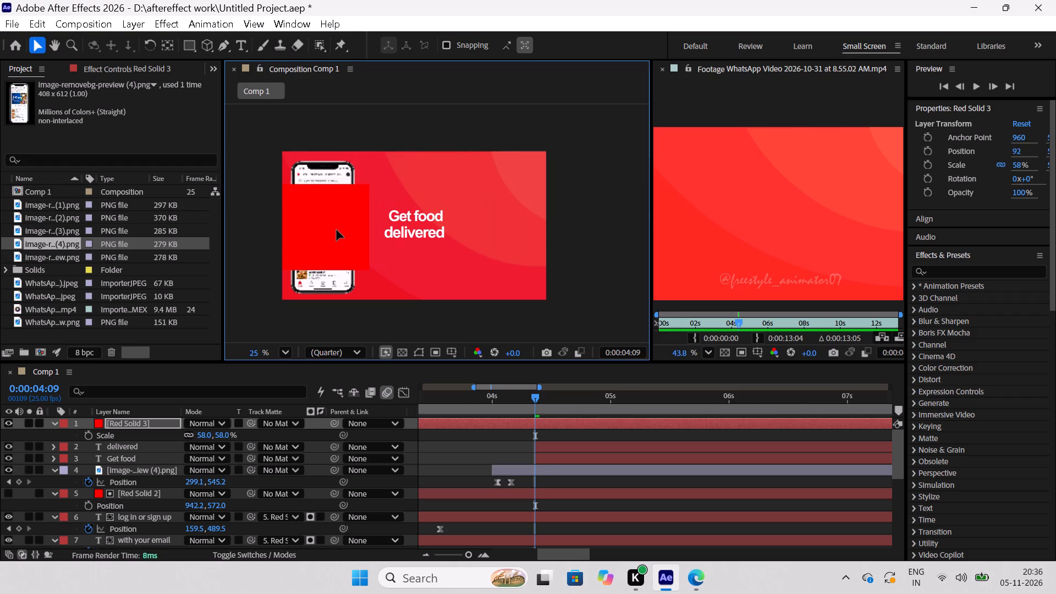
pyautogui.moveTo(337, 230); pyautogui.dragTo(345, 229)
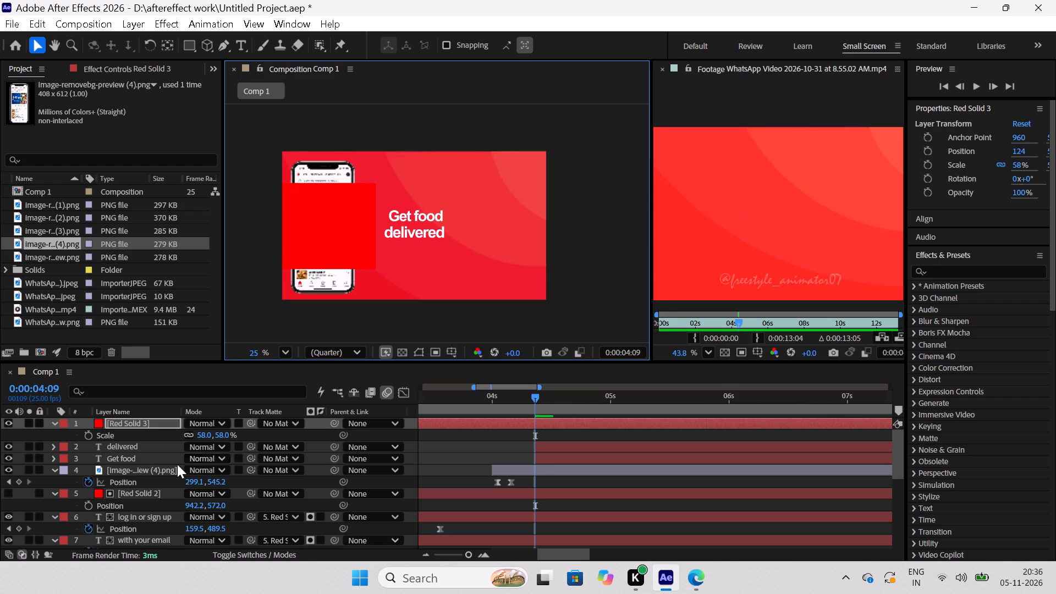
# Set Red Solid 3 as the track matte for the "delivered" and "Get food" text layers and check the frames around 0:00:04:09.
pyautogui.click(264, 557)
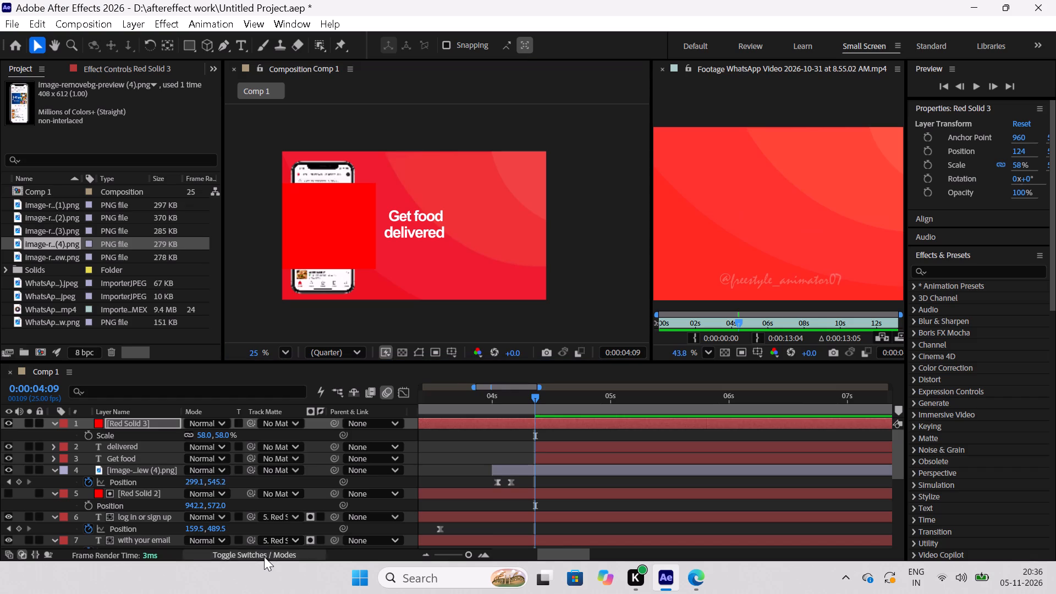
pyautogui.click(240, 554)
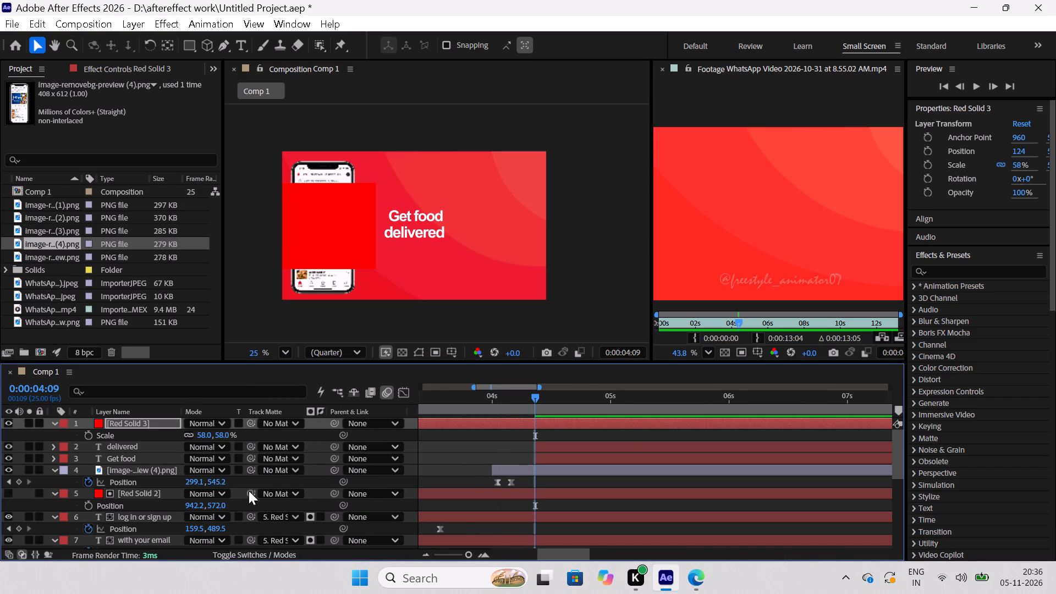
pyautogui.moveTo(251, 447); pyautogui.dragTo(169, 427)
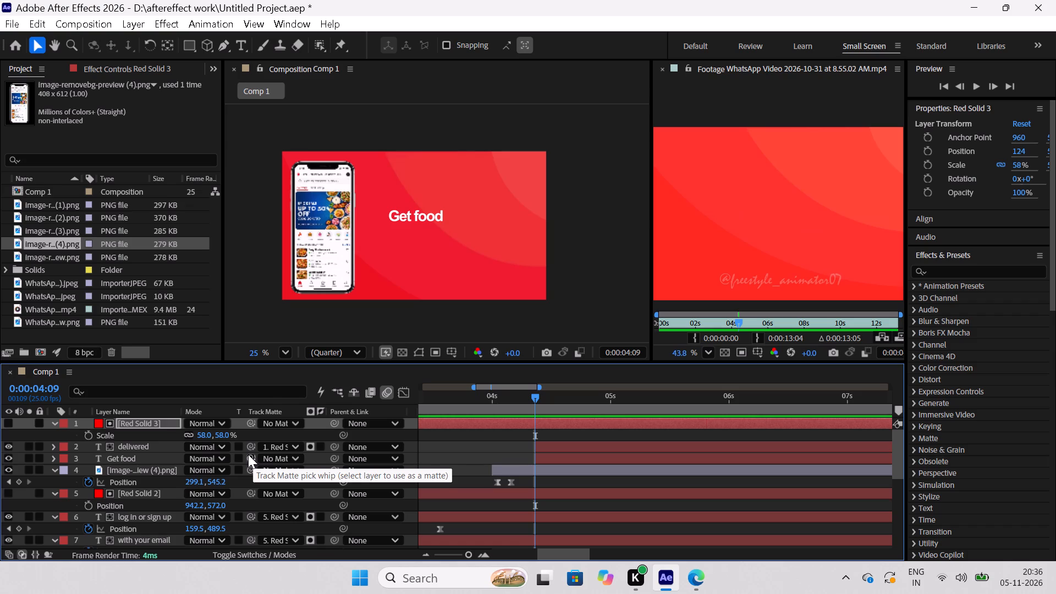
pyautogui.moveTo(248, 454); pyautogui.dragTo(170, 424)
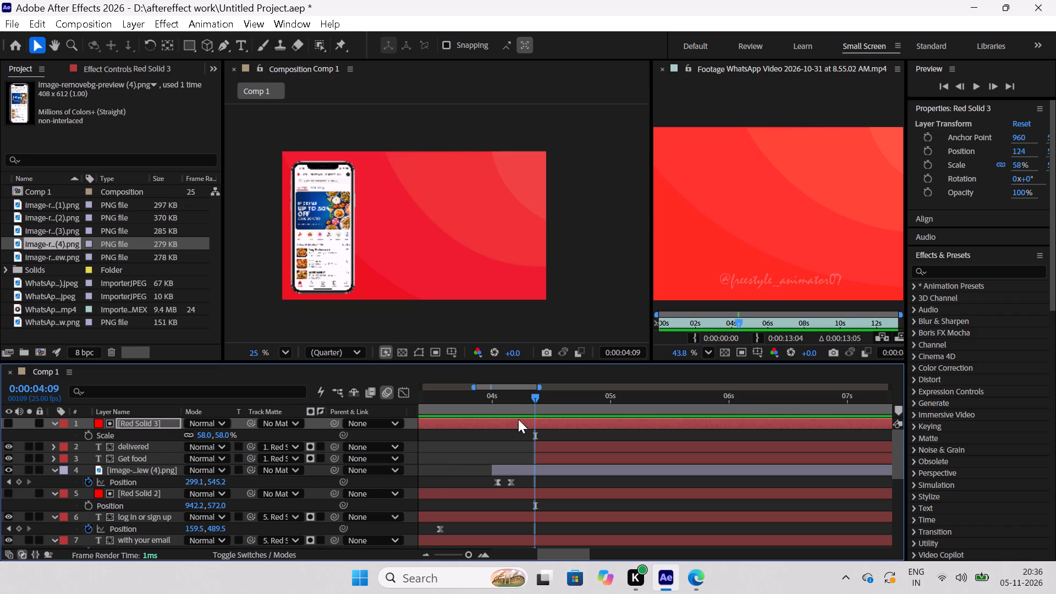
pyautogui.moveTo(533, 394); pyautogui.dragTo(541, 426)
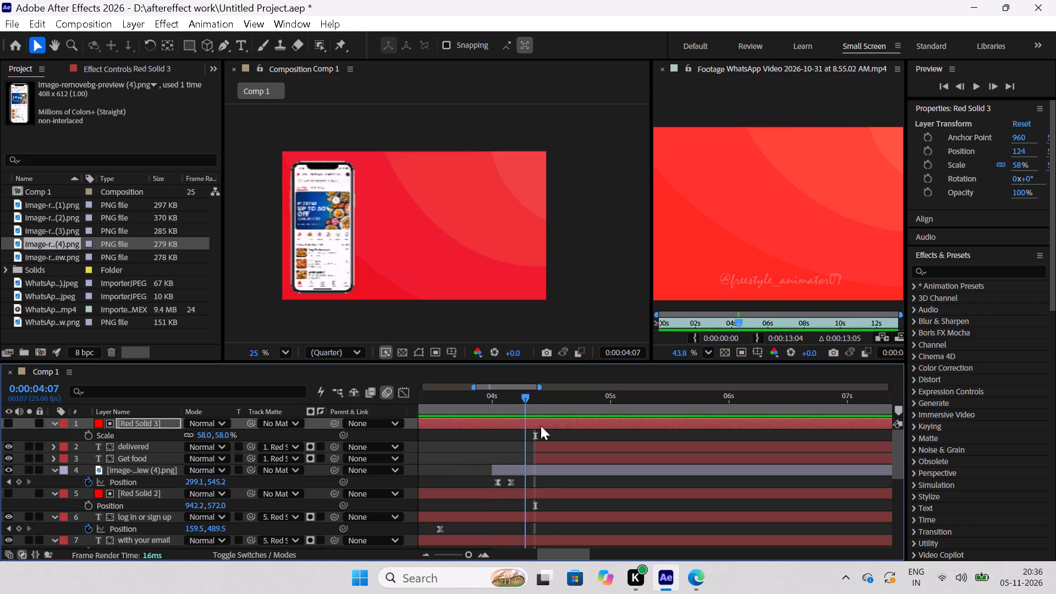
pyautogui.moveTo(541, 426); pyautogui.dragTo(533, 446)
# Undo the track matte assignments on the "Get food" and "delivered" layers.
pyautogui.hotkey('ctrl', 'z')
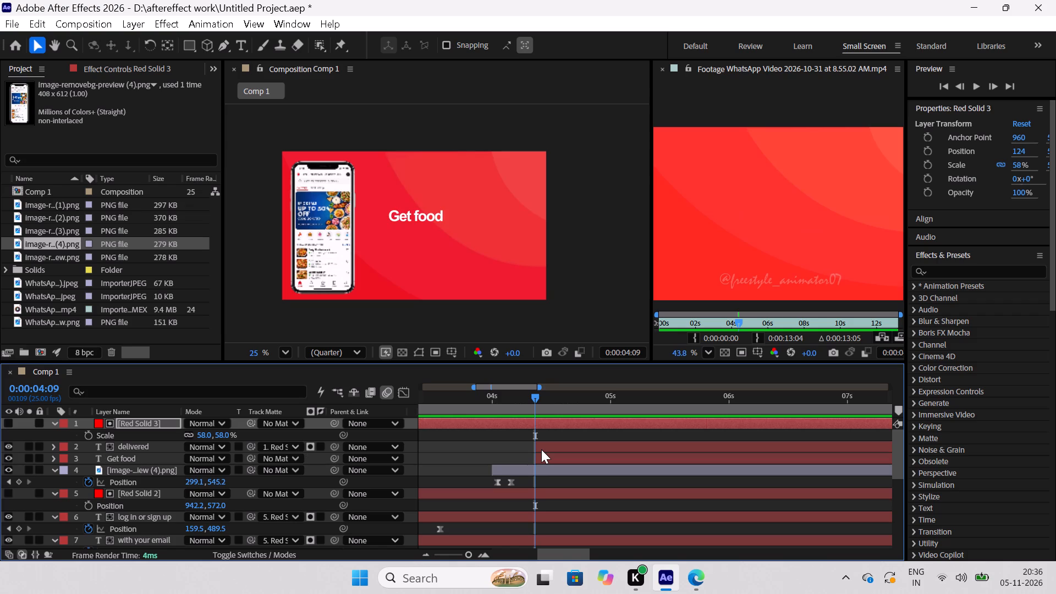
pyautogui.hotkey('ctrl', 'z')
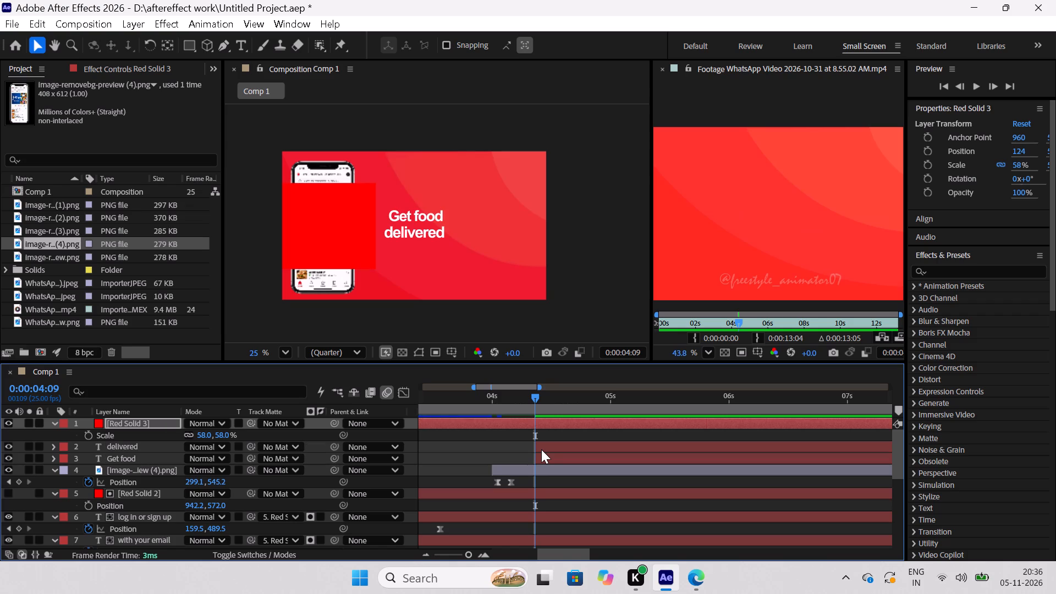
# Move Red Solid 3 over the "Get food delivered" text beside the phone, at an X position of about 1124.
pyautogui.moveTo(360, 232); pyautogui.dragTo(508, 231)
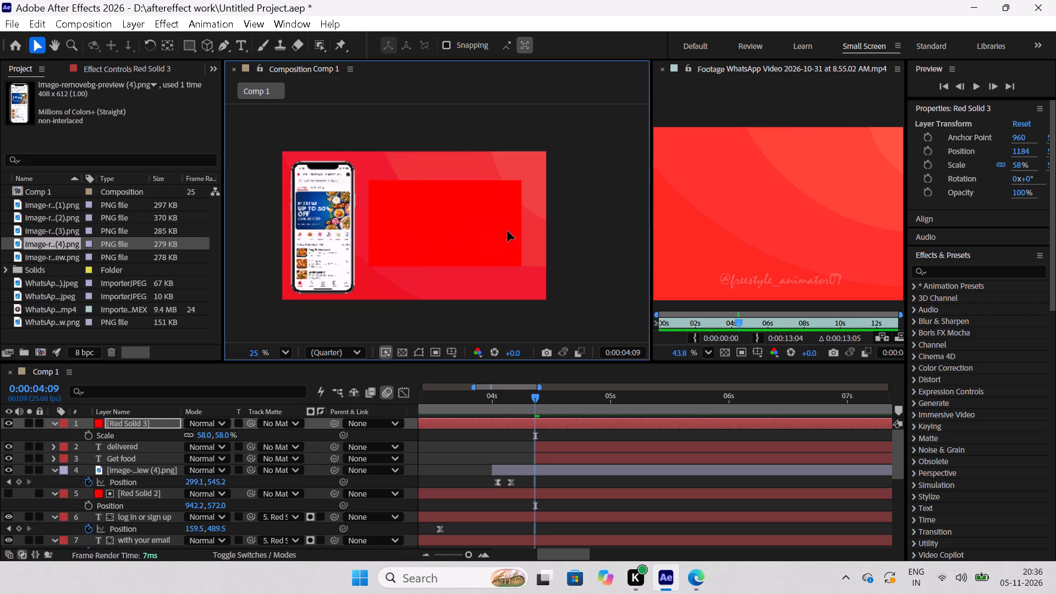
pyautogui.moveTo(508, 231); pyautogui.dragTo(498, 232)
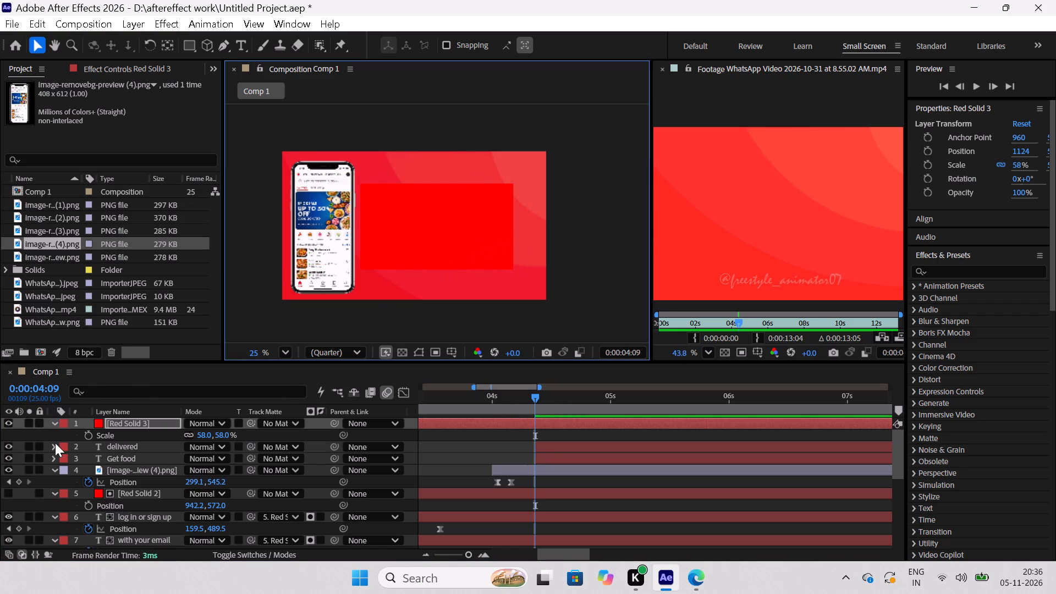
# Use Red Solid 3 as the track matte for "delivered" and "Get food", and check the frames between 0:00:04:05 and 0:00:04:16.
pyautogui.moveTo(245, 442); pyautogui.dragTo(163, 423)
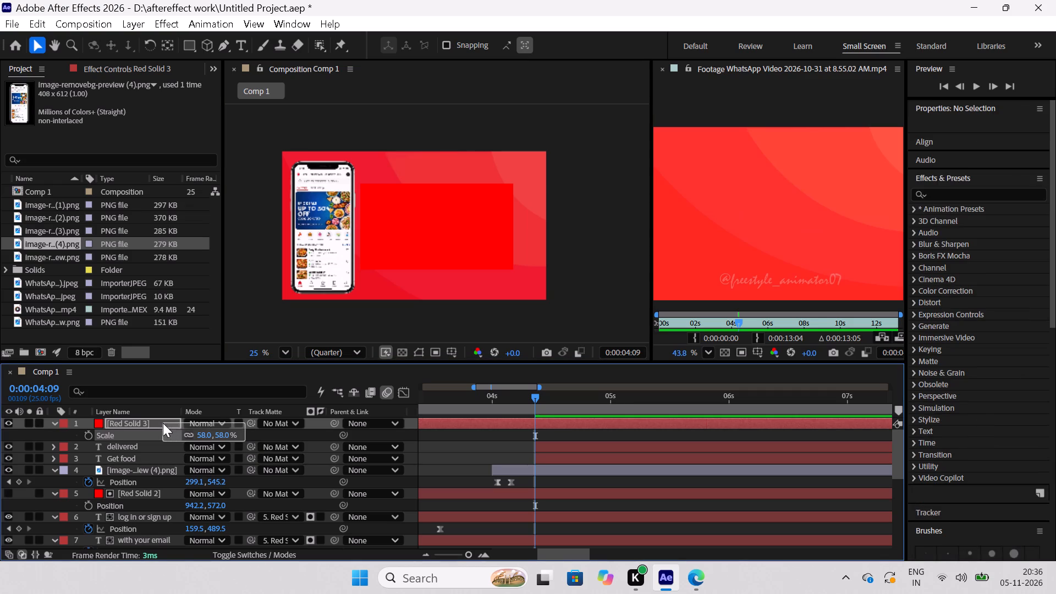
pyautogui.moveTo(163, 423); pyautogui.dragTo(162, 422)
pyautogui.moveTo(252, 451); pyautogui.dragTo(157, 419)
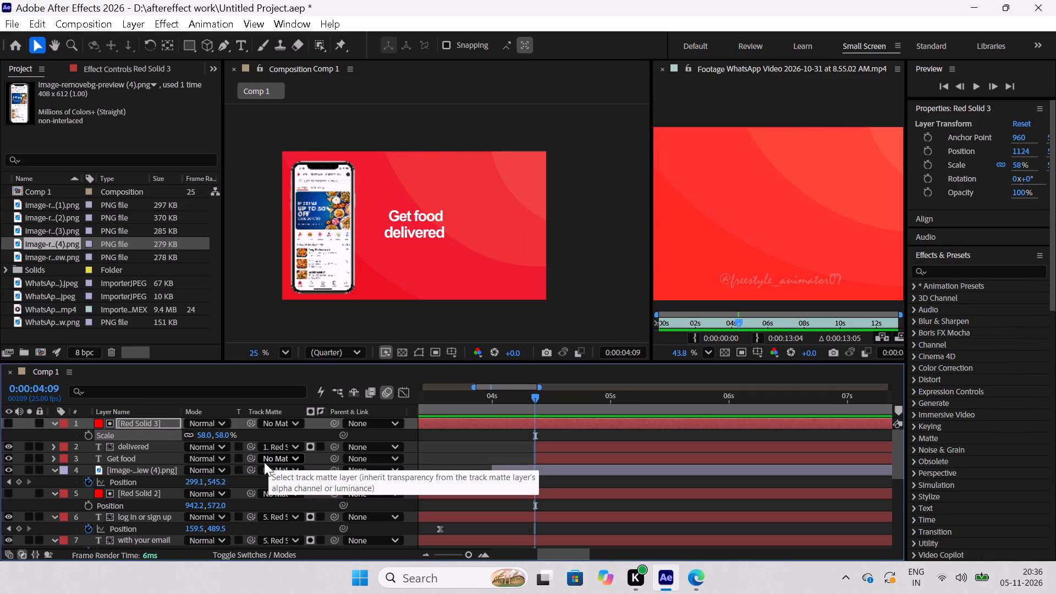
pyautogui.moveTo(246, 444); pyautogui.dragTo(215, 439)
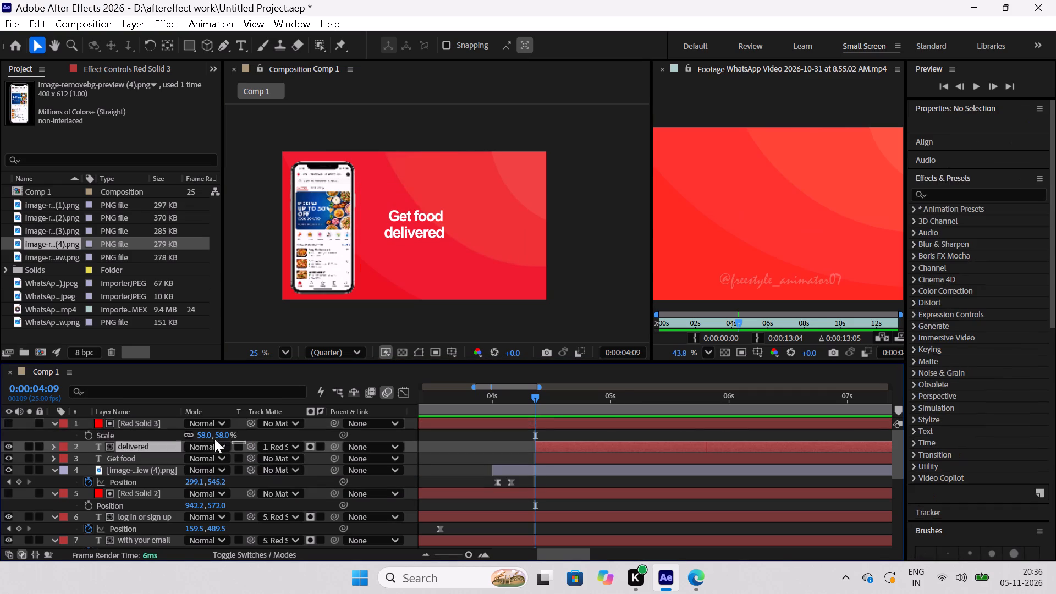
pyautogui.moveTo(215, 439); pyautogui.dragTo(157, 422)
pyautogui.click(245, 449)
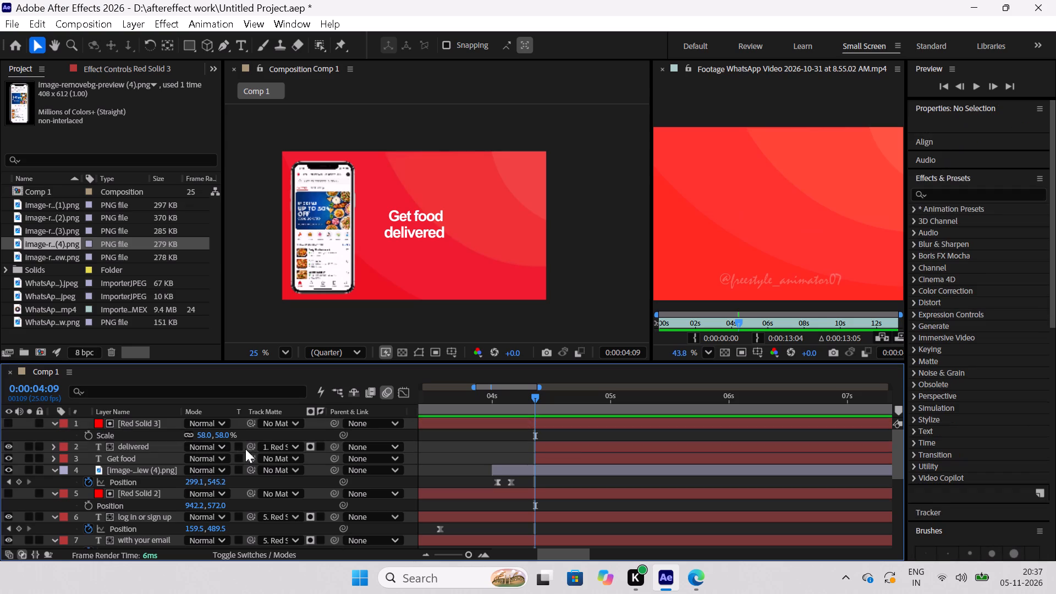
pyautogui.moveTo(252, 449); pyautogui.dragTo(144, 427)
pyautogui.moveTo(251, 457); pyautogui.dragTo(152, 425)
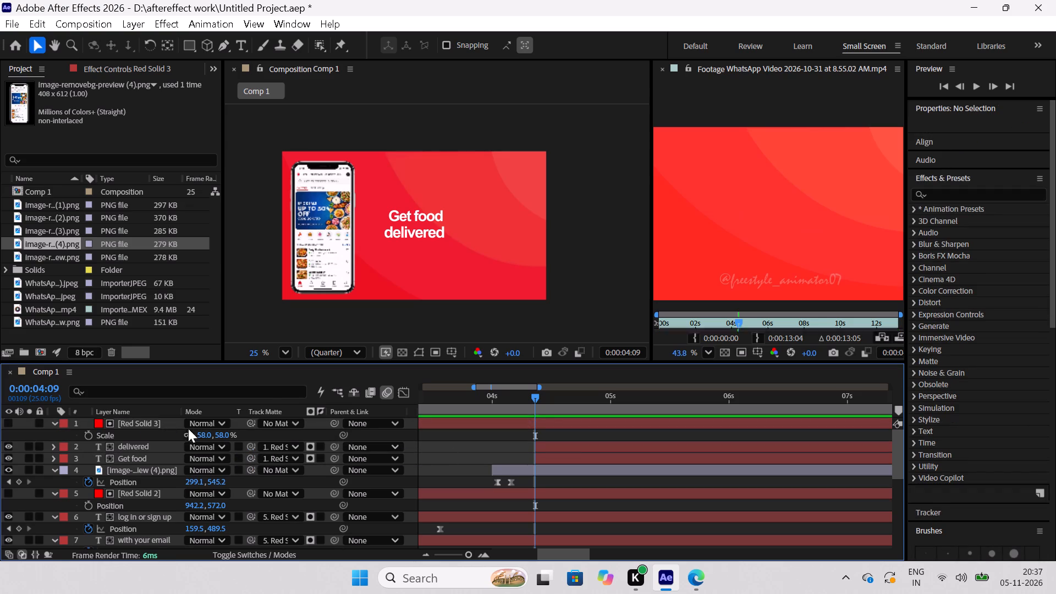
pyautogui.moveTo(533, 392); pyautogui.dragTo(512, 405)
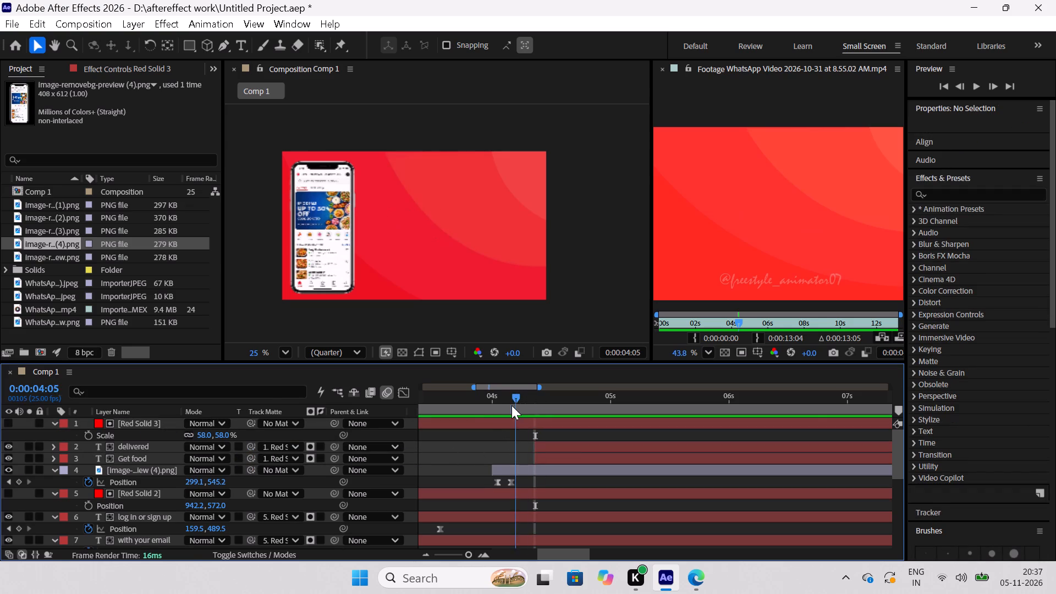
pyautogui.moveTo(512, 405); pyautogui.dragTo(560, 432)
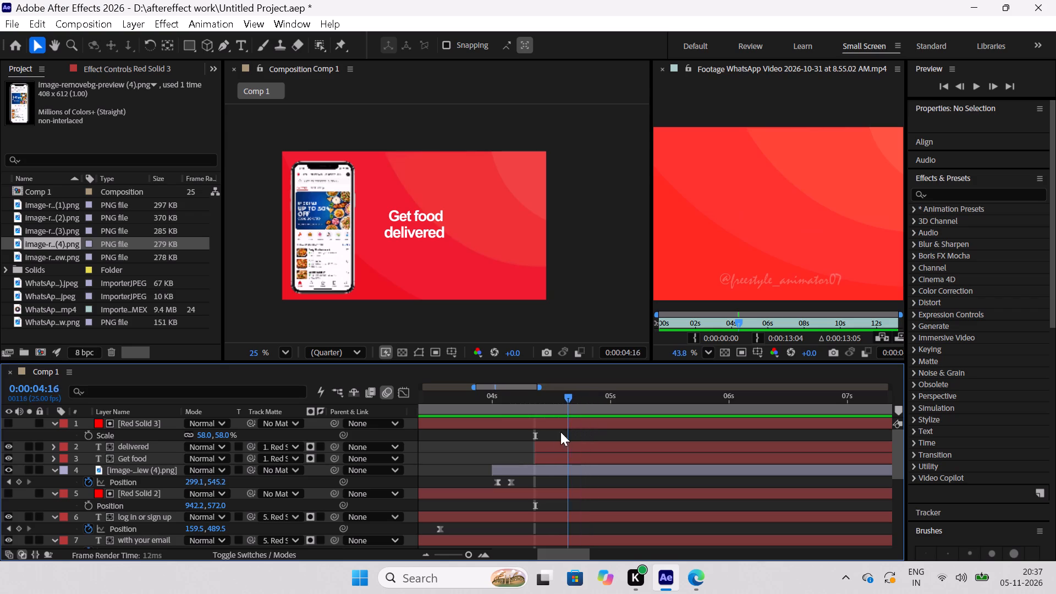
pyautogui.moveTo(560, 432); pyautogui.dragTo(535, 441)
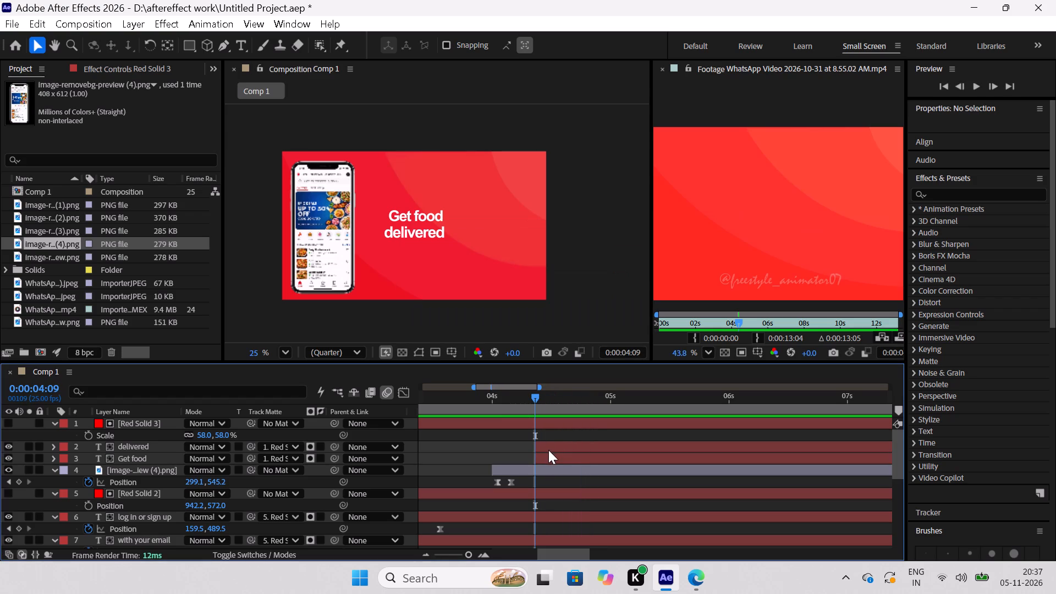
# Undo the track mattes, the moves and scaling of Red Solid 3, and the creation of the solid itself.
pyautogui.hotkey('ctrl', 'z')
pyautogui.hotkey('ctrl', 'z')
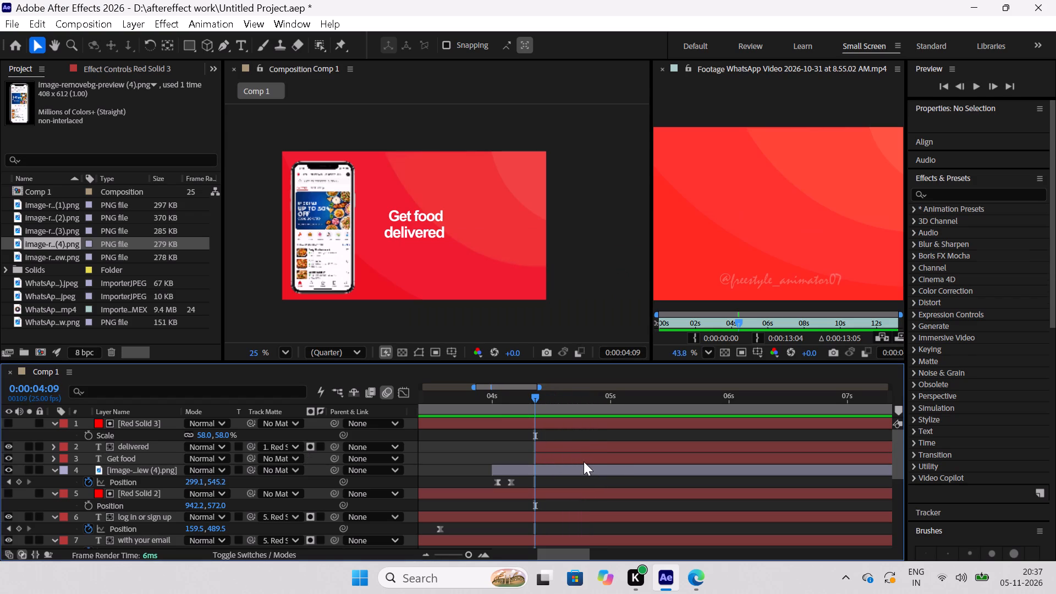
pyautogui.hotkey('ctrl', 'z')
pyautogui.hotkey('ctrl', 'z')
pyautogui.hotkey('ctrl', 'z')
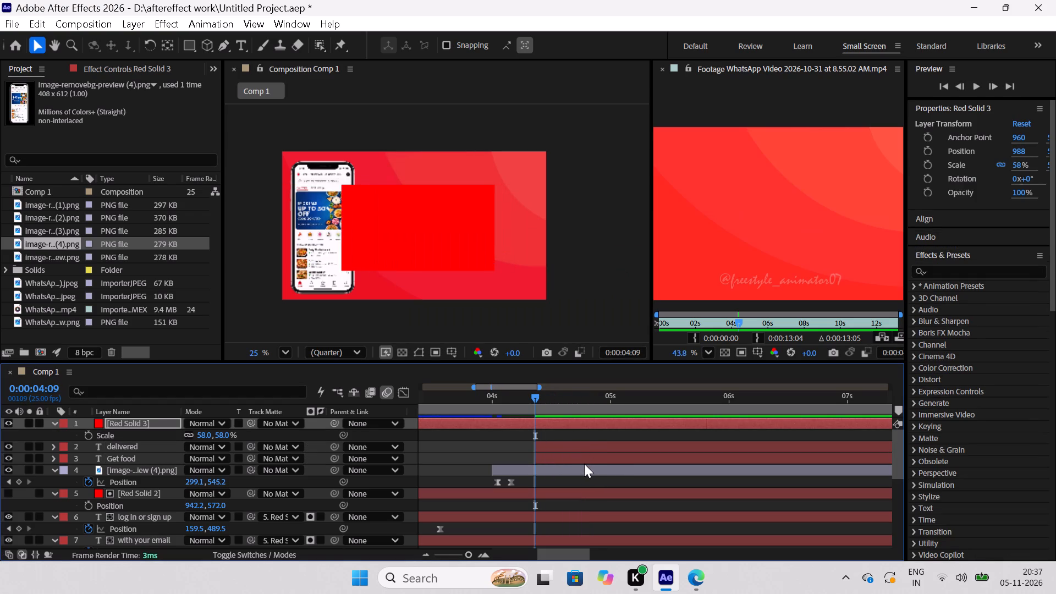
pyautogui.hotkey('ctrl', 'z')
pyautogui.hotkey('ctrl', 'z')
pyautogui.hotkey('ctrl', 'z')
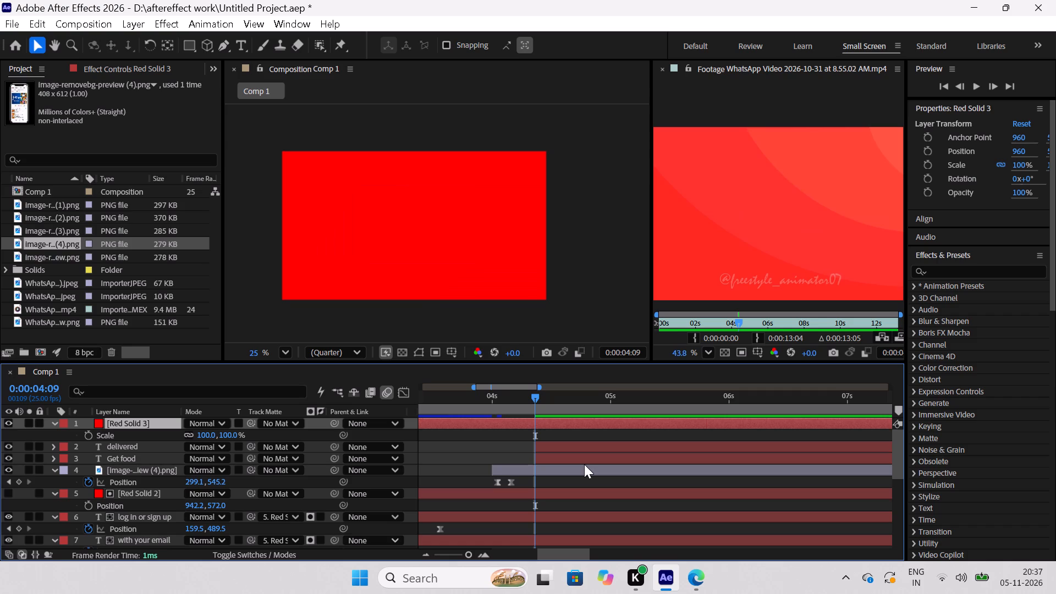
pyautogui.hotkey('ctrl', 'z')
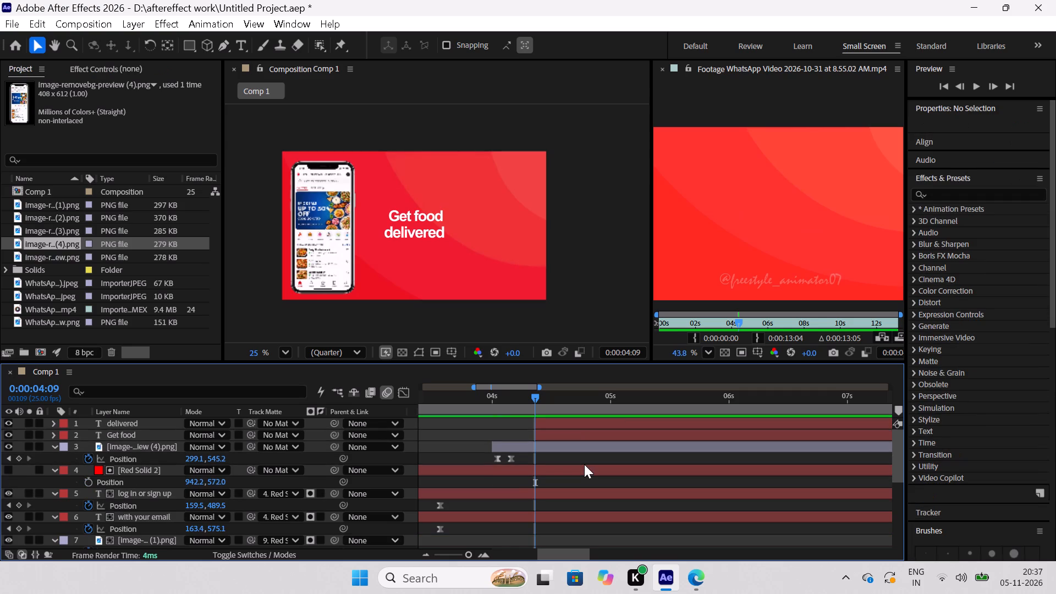
# Play Comp 1 briefly from 0:00:00:00 to check the opening of the animation.
pyautogui.moveTo(535, 399); pyautogui.dragTo(457, 410)
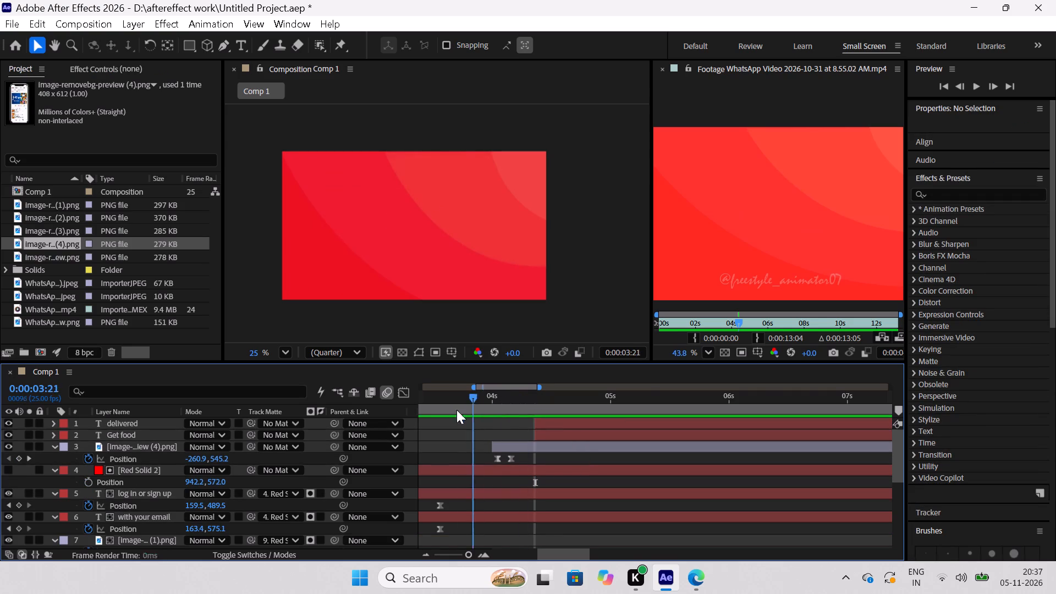
pyautogui.moveTo(457, 410); pyautogui.dragTo(371, 433)
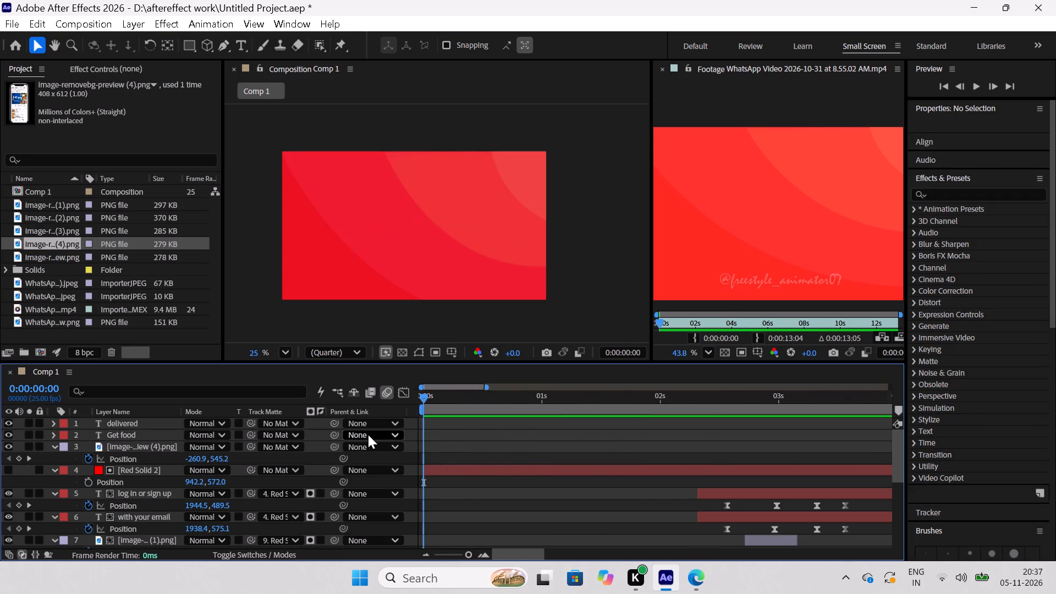
pyautogui.press('space')
pyautogui.press('space')
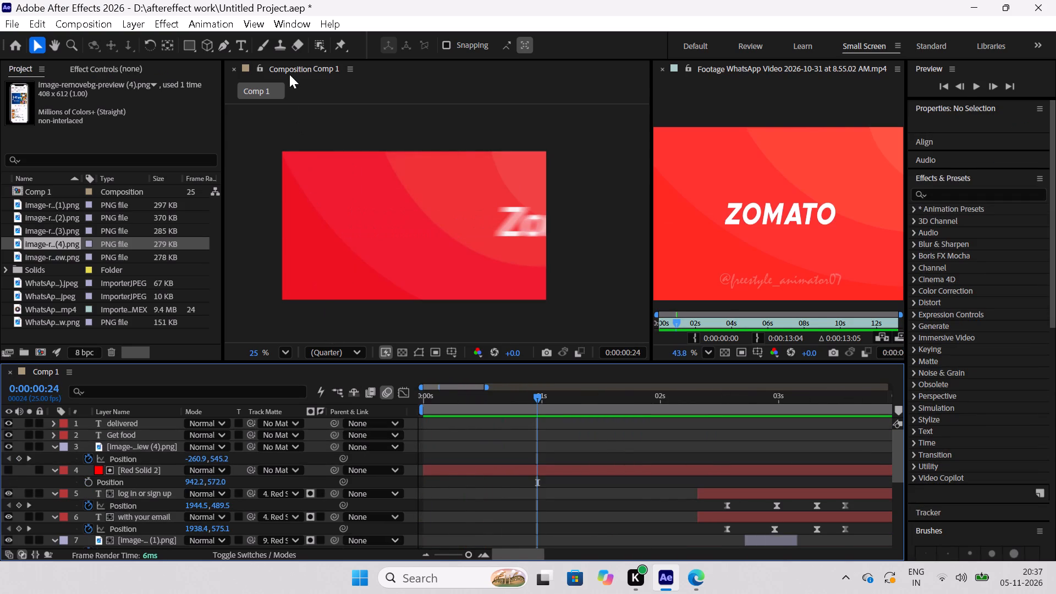
# Maximize the Comp 1 composition view and set its magnification to Fit.
pyautogui.doubleClick(288, 69)
pyautogui.tripleClick(288, 73)
pyautogui.click(288, 74)
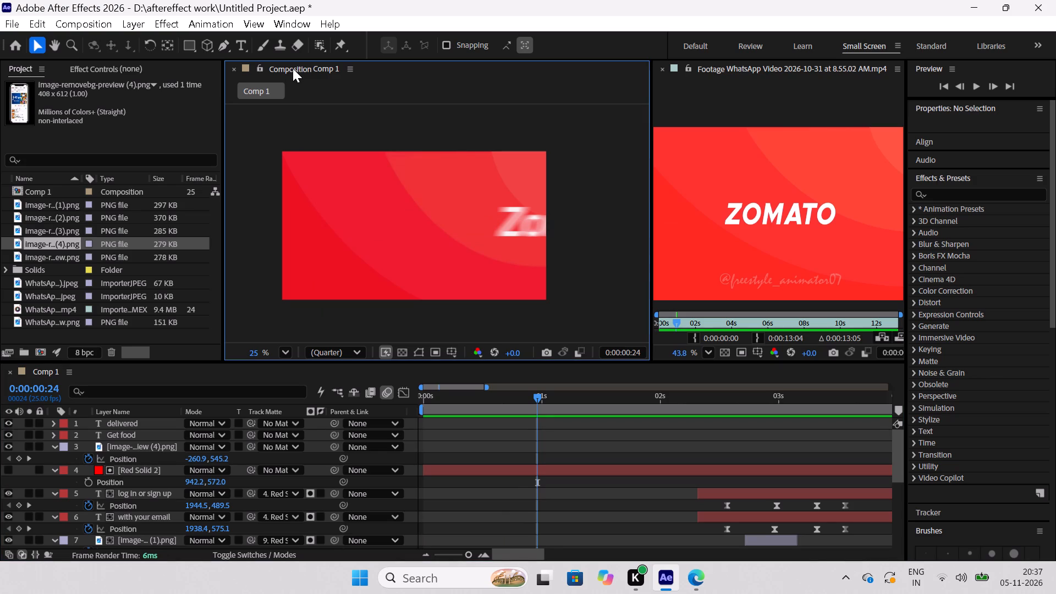
pyautogui.tripleClick(293, 68)
pyautogui.tripleClick(293, 68)
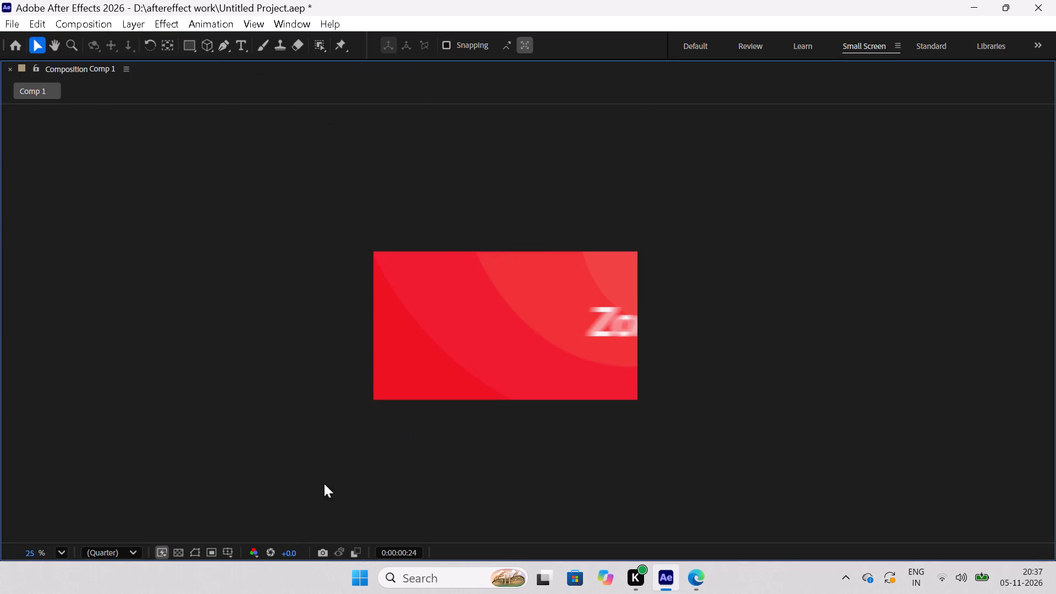
pyautogui.click(62, 552)
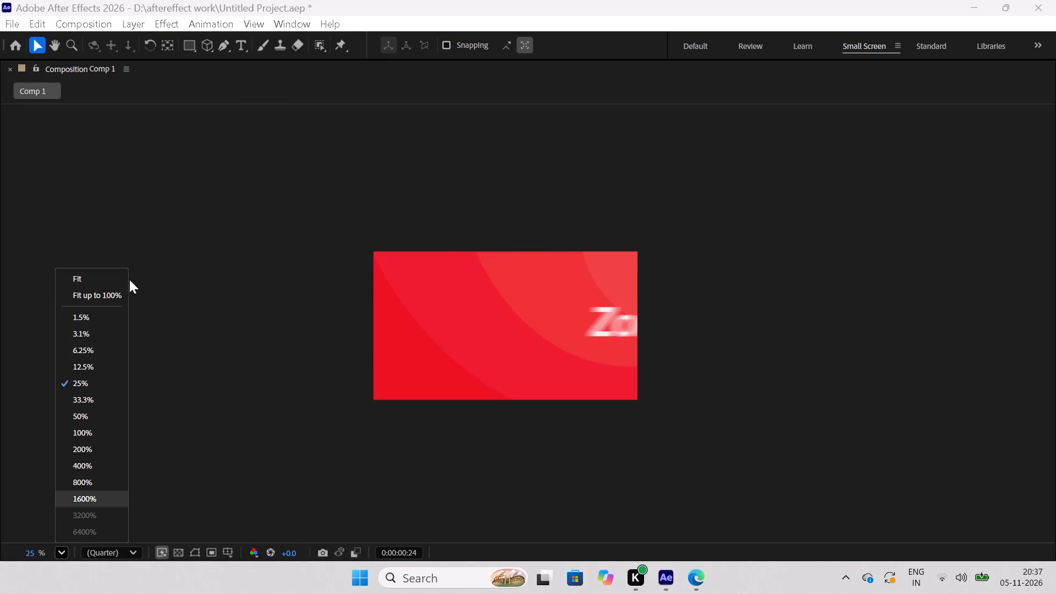
pyautogui.click(106, 280)
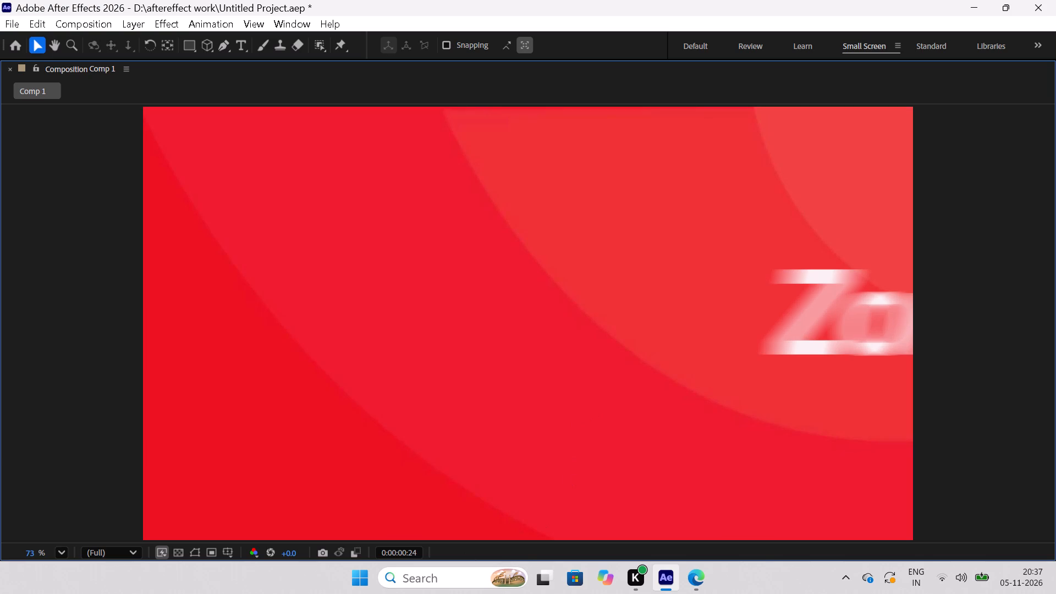
pyautogui.moveTo(409, 554); pyautogui.dragTo(387, 555)
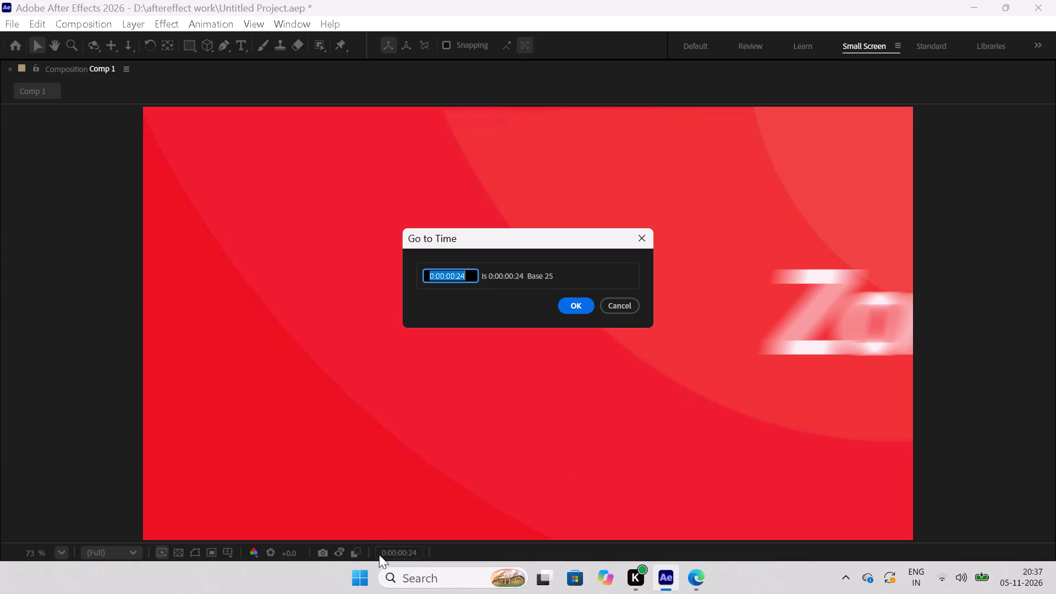
pyautogui.click(616, 309)
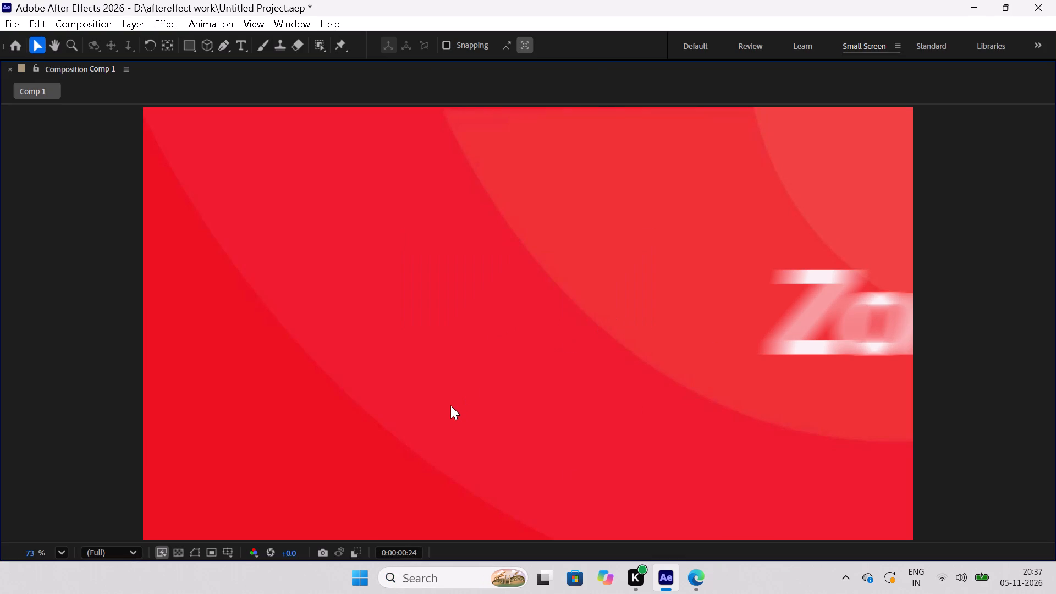
# Play the rest of Comp 1 in the enlarged view to review the animation, and restore the workspace layout with the project files showing.
pyautogui.press('space')
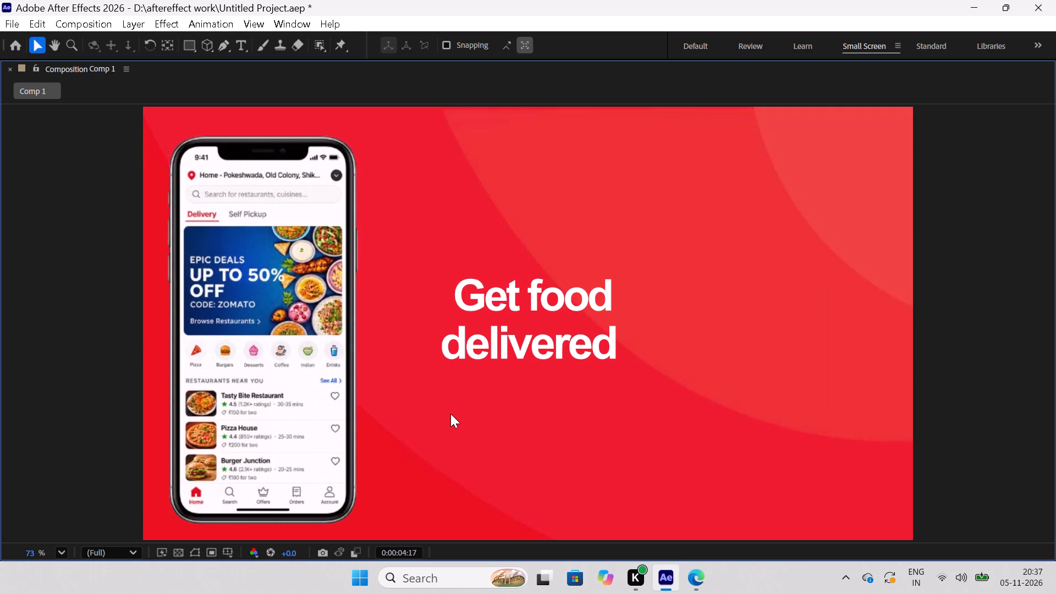
pyautogui.press('space')
pyautogui.tripleClick(82, 72)
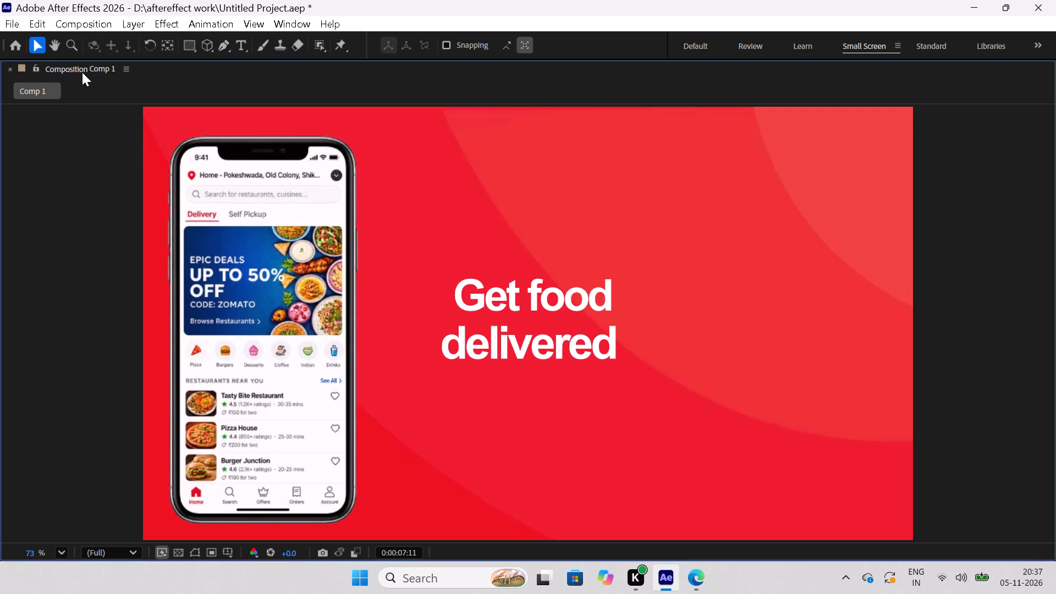
pyautogui.tripleClick(80, 71)
pyautogui.click(80, 71)
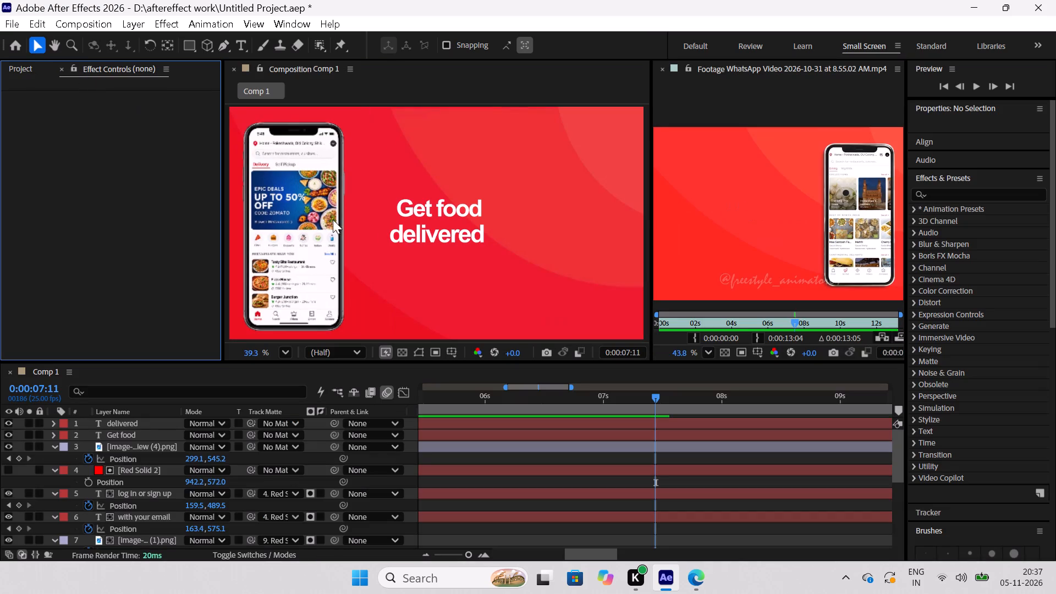
pyautogui.click(12, 64)
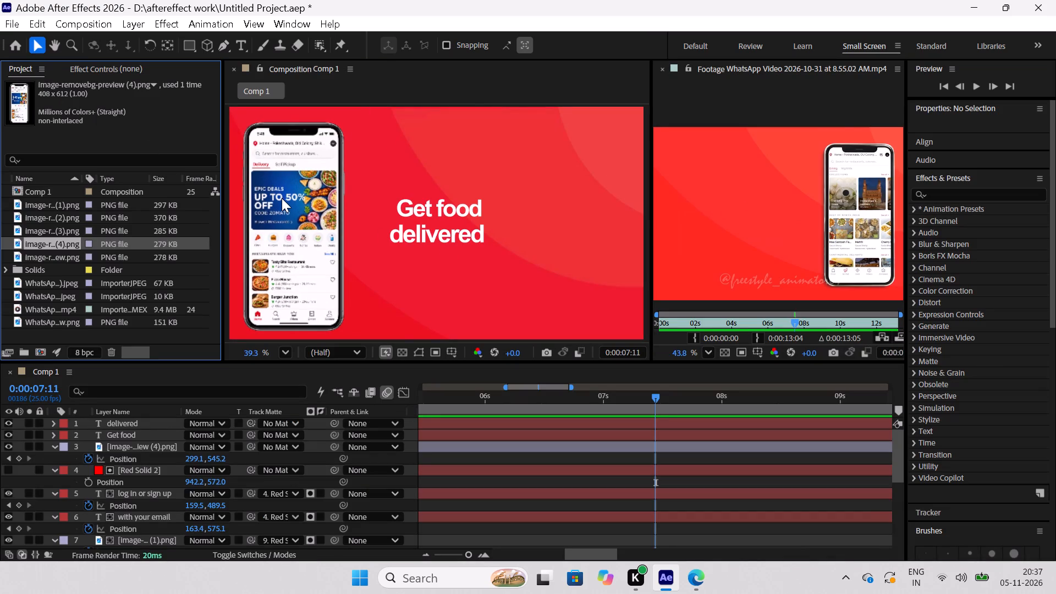
# Save the project and close After Effects.
pyautogui.hotkey('ctrl', 's')
pyautogui.click(1049, 1)
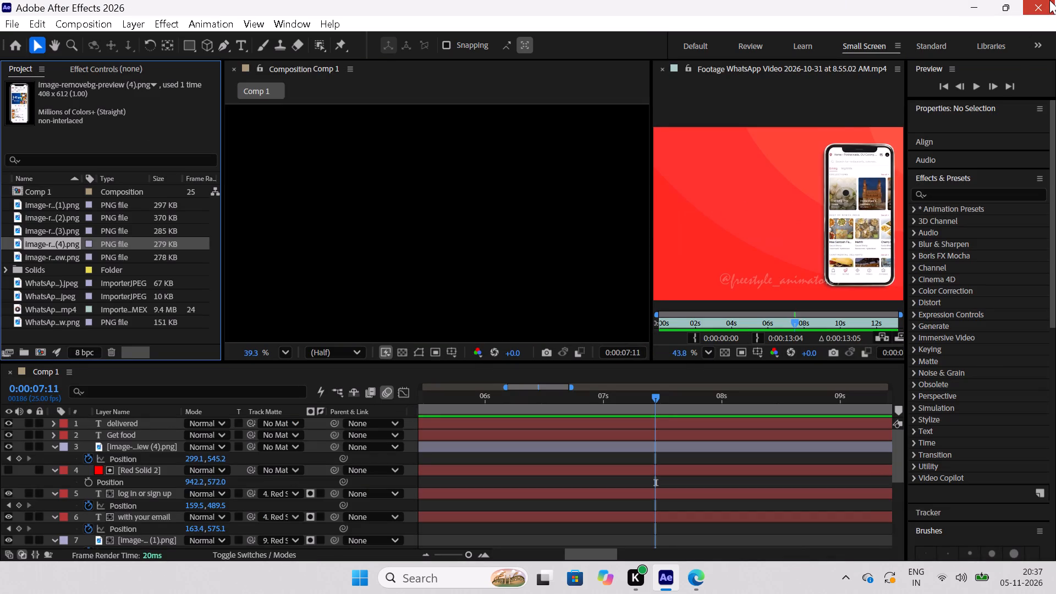
pyautogui.click(1047, 6)
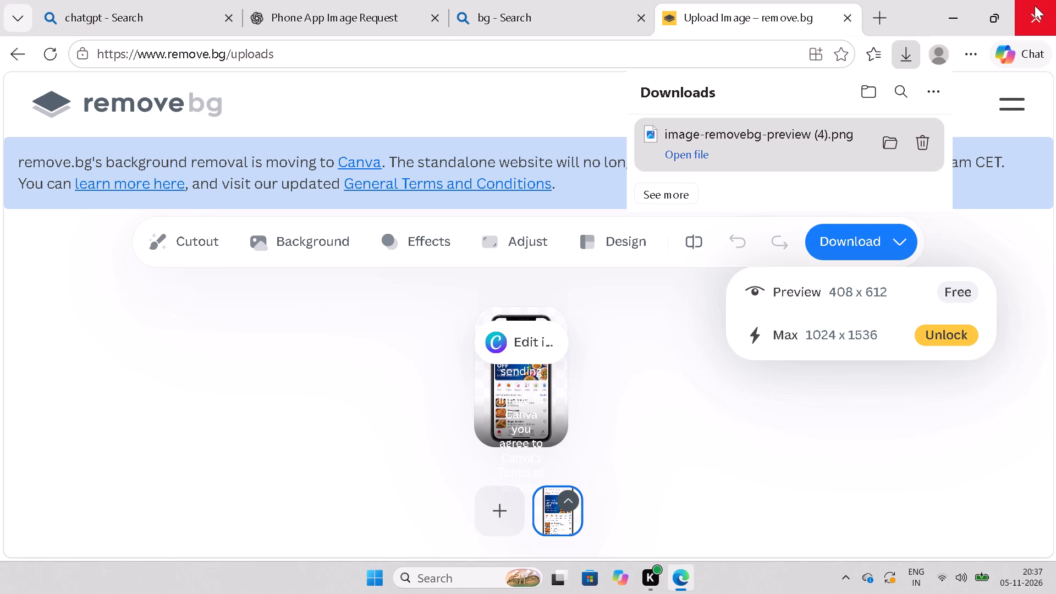
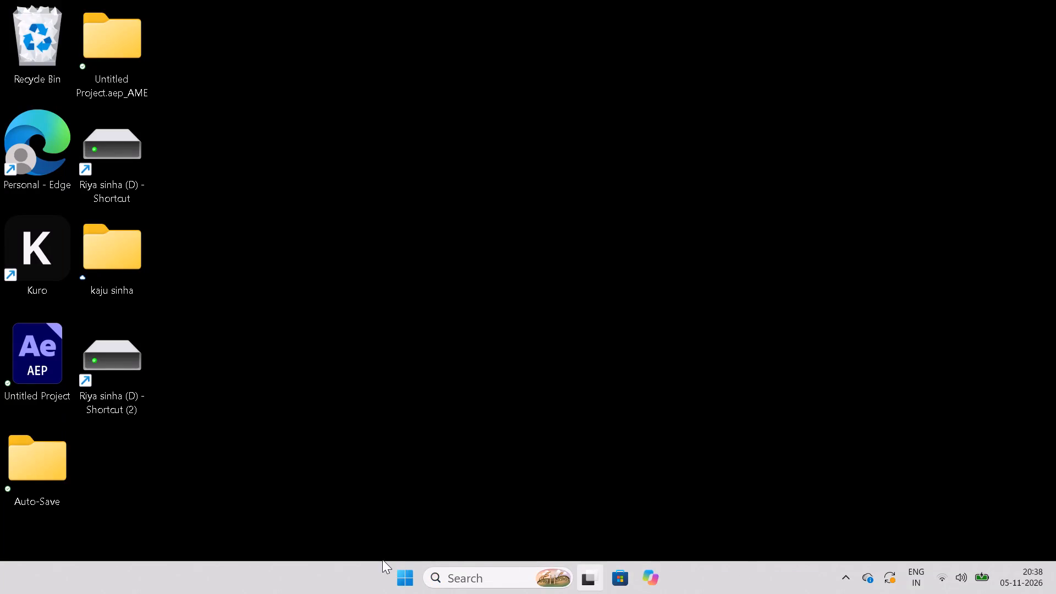
# Open the computer's power options from the Windows desktop and choose a power action.
pyautogui.click(406, 582)
pyautogui.click(619, 537)
pyautogui.click(633, 440)
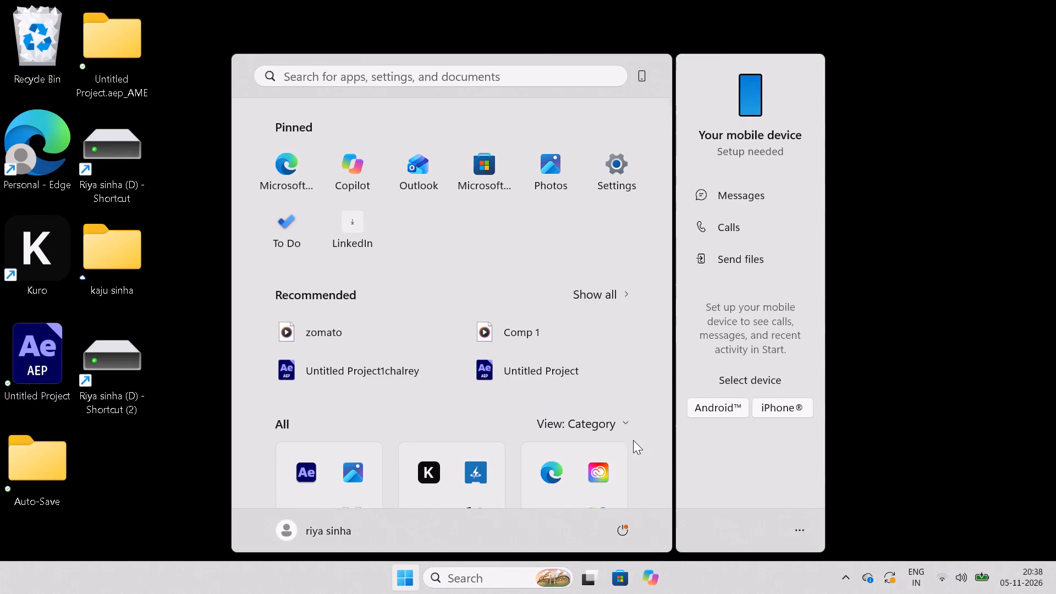